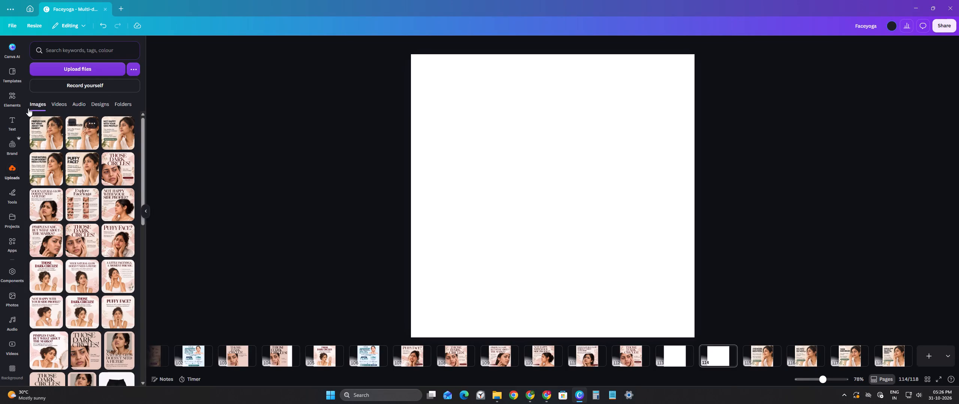
Move the first five images in the uploads library, the beige face-yoga slides, to the trash.
{"action": "left_click", "coordinate": [56, 124]}
{"action": "left_click", "coordinate": [245, 123]}
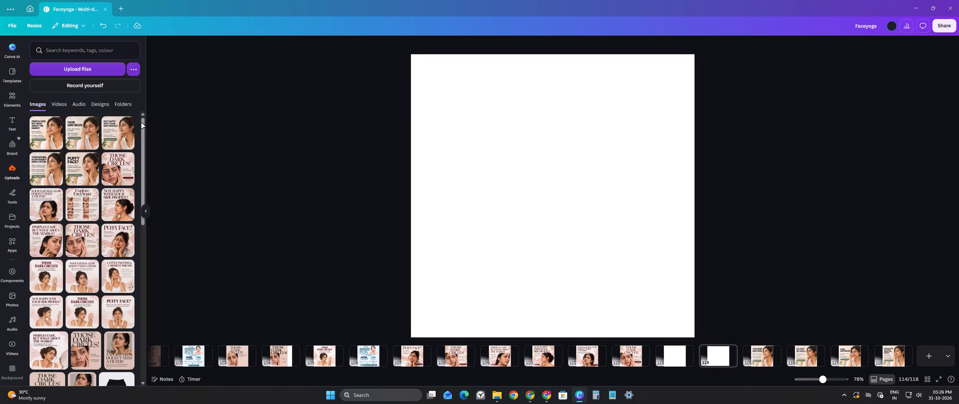
{"action": "left_click", "coordinate": [37, 121]}
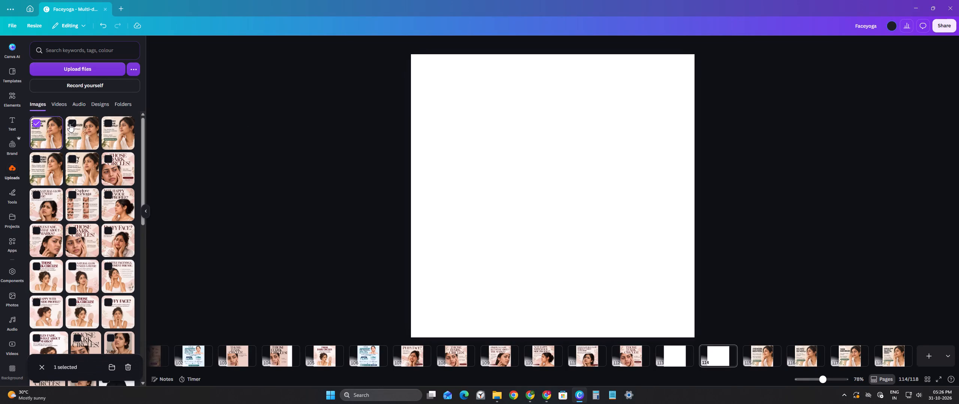
{"action": "left_click", "coordinate": [70, 124]}
{"action": "left_click", "coordinate": [108, 125]}
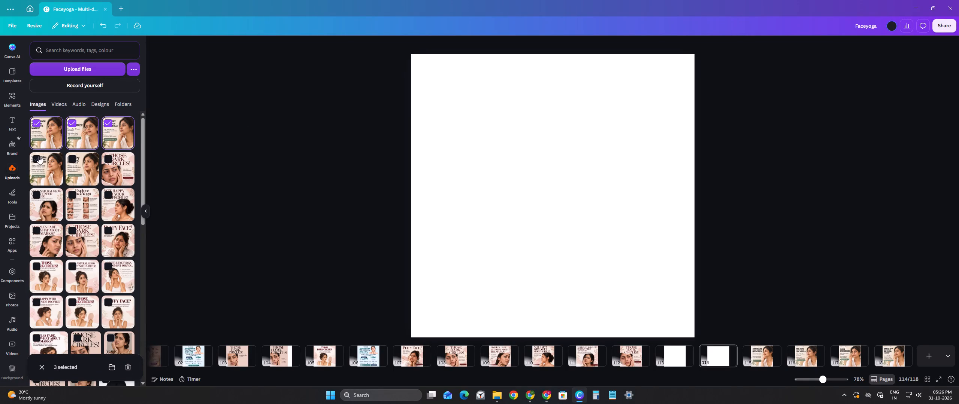
{"action": "left_click", "coordinate": [39, 156]}
{"action": "left_click", "coordinate": [70, 156]}
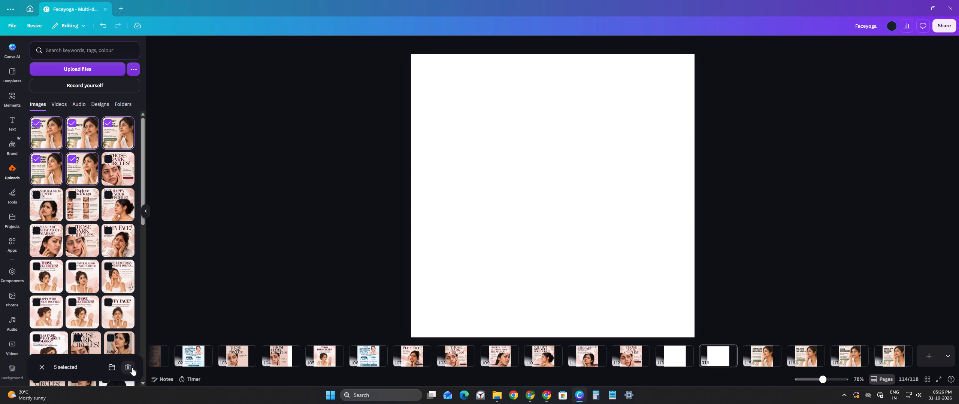
{"action": "left_click", "coordinate": [133, 366]}
{"action": "left_click", "coordinate": [515, 216]}
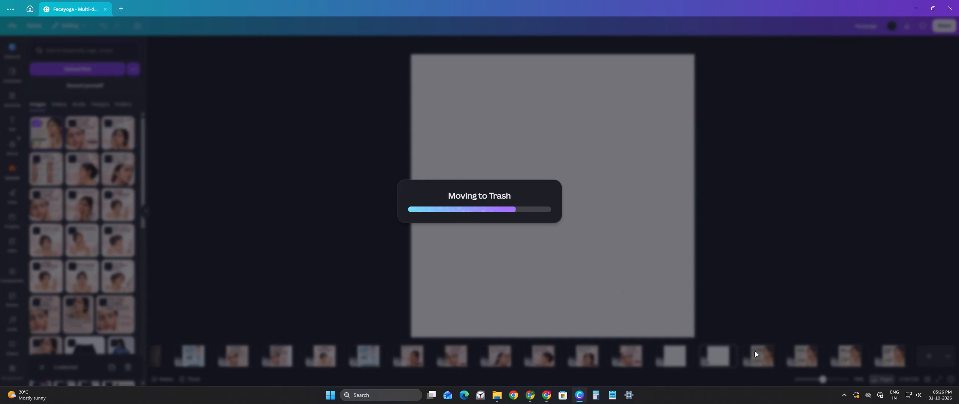
Upload five images from Downloads: morning facial puffiness-1, checking her jawline-2, Dark Under-Eye Circles-3, lingering cheek marks-4 and dull skin-5.
{"action": "left_click", "coordinate": [100, 71]}
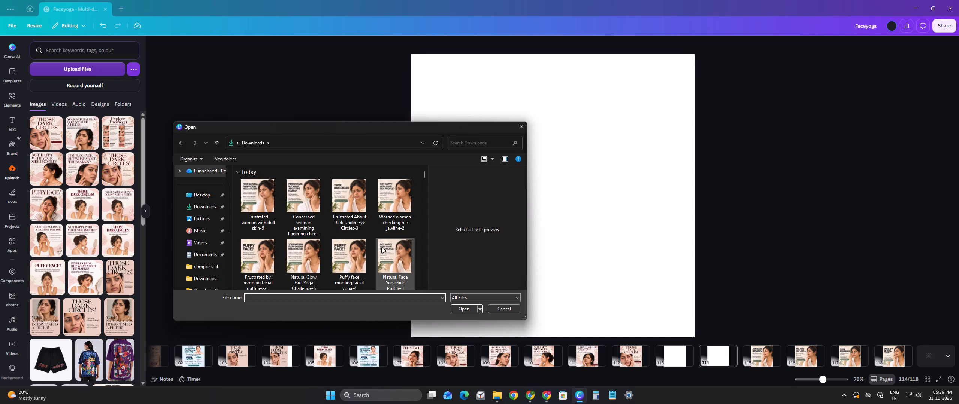
{"action": "left_click", "coordinate": [269, 257]}
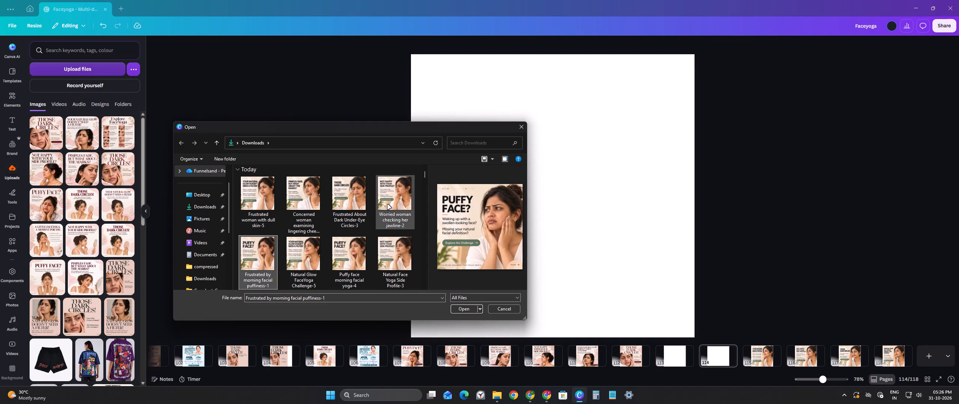
{"action": "left_click", "coordinate": [388, 205], "text": "ctrl"}
{"action": "left_click", "coordinate": [361, 205], "text": "ctrl"}
{"action": "left_click", "coordinate": [321, 206], "text": "ctrl"}
{"action": "left_click", "coordinate": [262, 204], "text": "ctrl"}
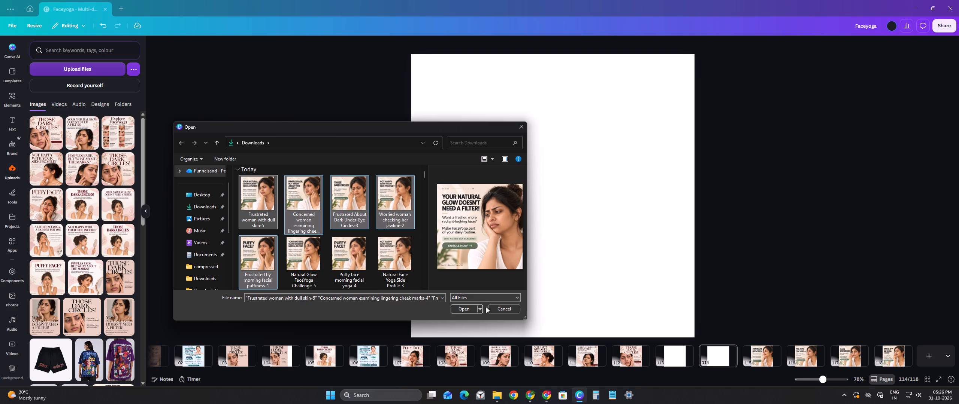
{"action": "left_click", "coordinate": [468, 309]}
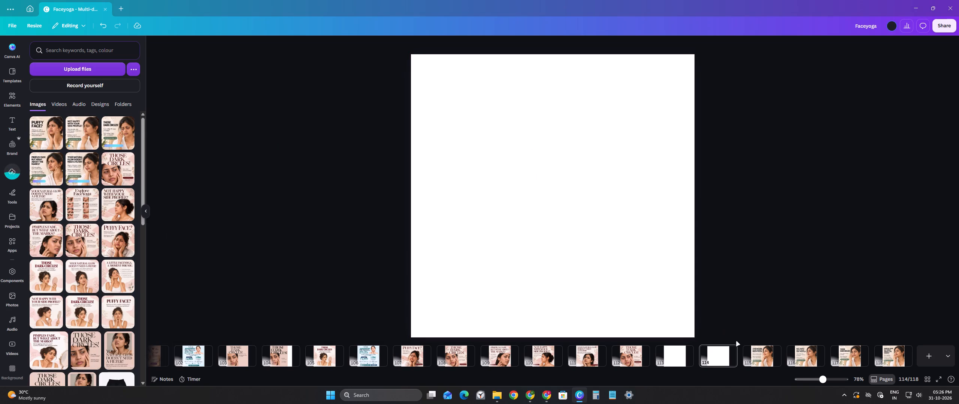
Fill blank page 114 with the newly uploaded "Your natural glow doesn't need a filter!" image.
{"action": "left_click", "coordinate": [760, 351]}
{"action": "left_click", "coordinate": [714, 348]}
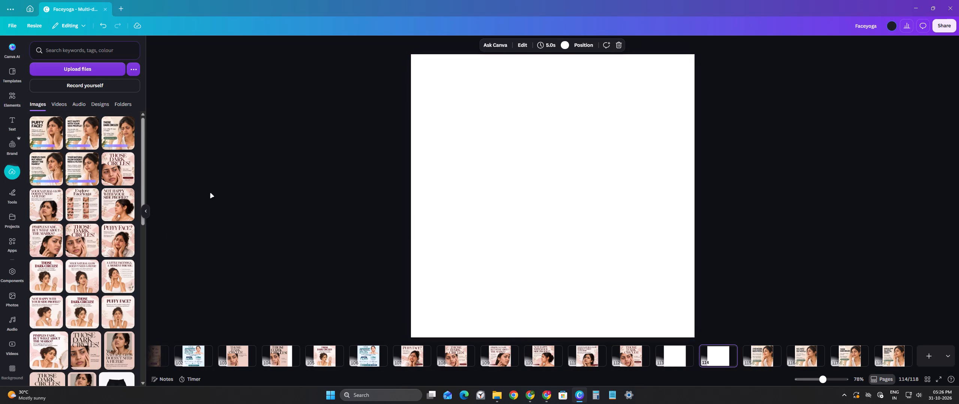
{"action": "left_click_drag", "start_coordinate": [88, 165], "coordinate": [452, 103]}
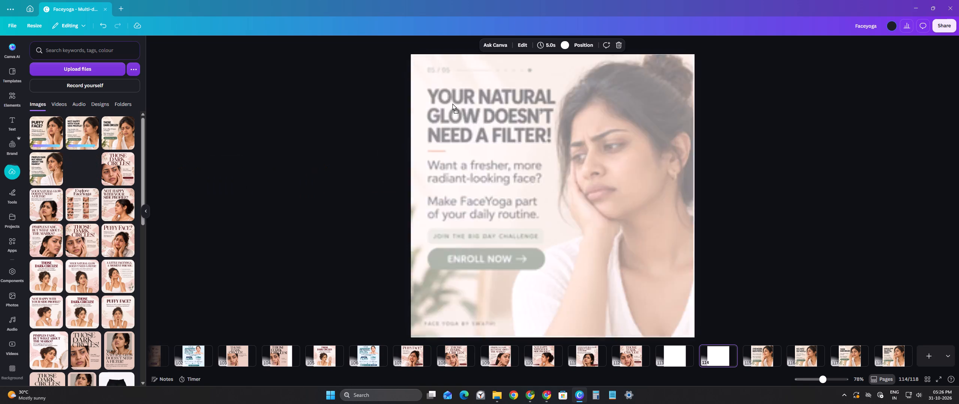
{"action": "left_click_drag", "start_coordinate": [452, 103], "coordinate": [447, 79]}
Replace the image on page 115 with the new "Pimples fade. But what about the marks?" upload, filling the page.
{"action": "left_click", "coordinate": [755, 351]}
{"action": "left_click", "coordinate": [595, 219]}
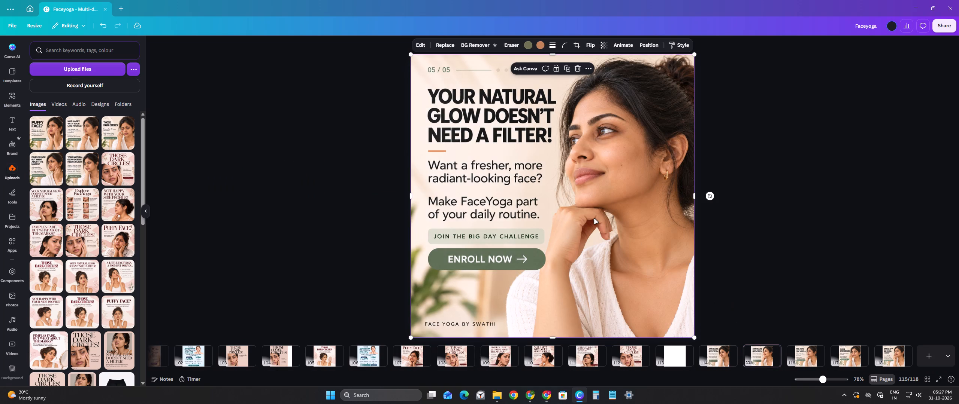
{"action": "key", "text": "Delete"}
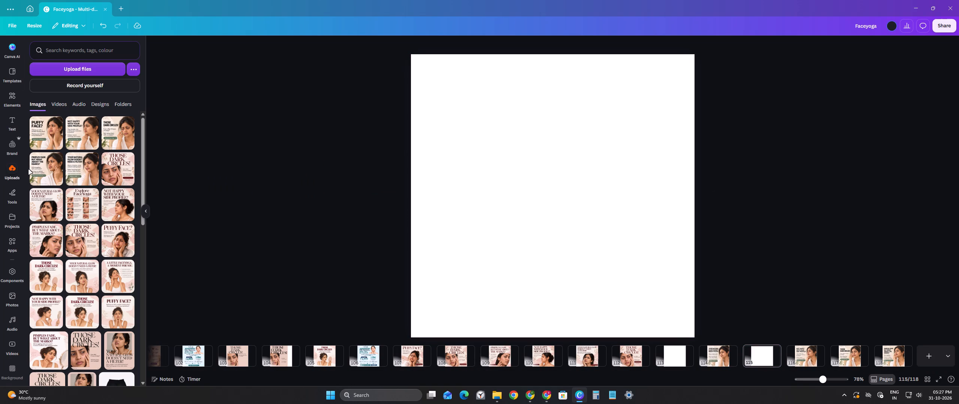
{"action": "left_click_drag", "start_coordinate": [35, 171], "coordinate": [430, 163]}
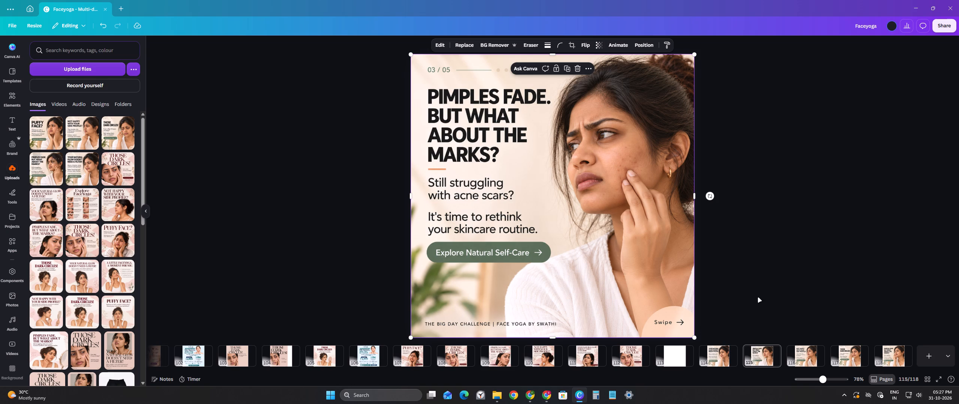
Replace the image on page 116 with the new "Those dark circles!" upload, filling the page.
{"action": "left_click", "coordinate": [816, 352]}
{"action": "left_click", "coordinate": [454, 162]}
{"action": "key", "text": "Delete"}
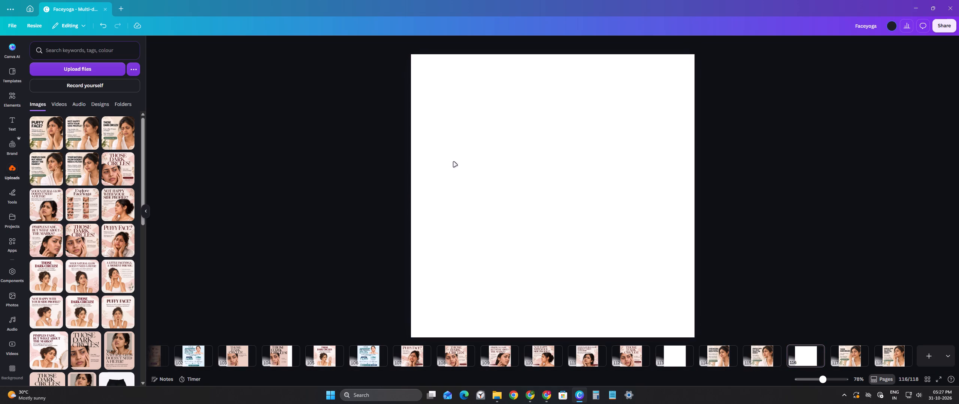
{"action": "left_click_drag", "start_coordinate": [121, 132], "coordinate": [450, 149]}
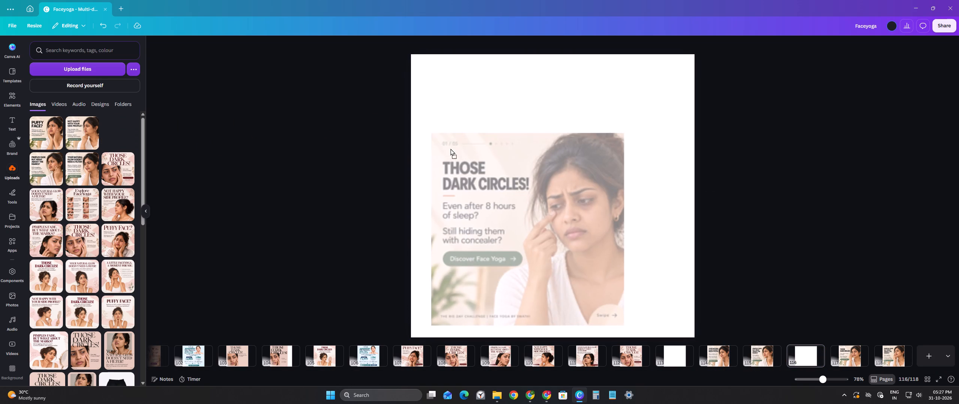
{"action": "left_click_drag", "start_coordinate": [450, 149], "coordinate": [432, 105]}
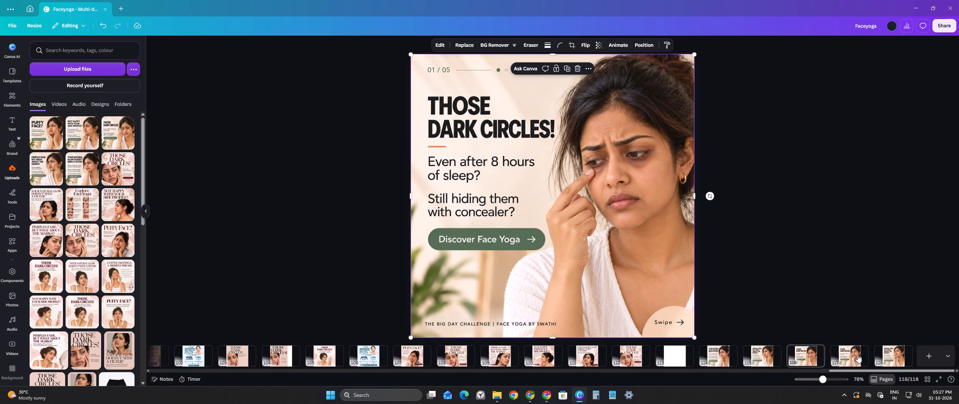
Replace the dark circles image on page 117 with the new "Not happy with your side profile?" upload, filling the page.
{"action": "left_click", "coordinate": [857, 355]}
{"action": "left_click", "coordinate": [89, 138]}
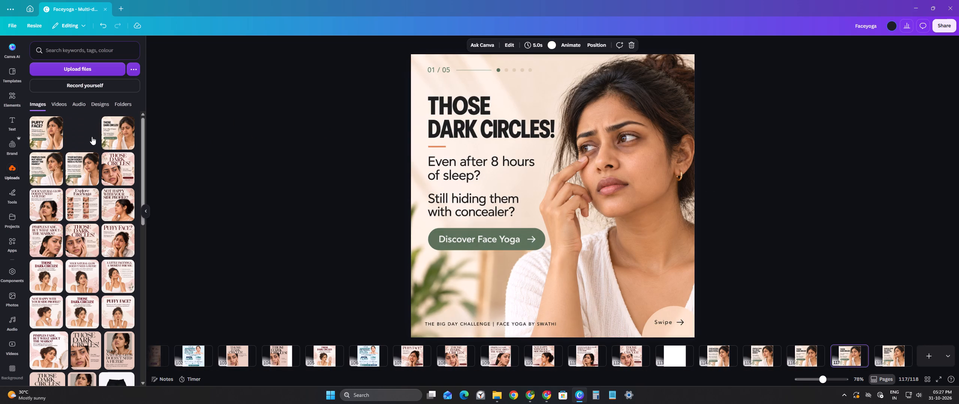
{"action": "left_click", "coordinate": [437, 166]}
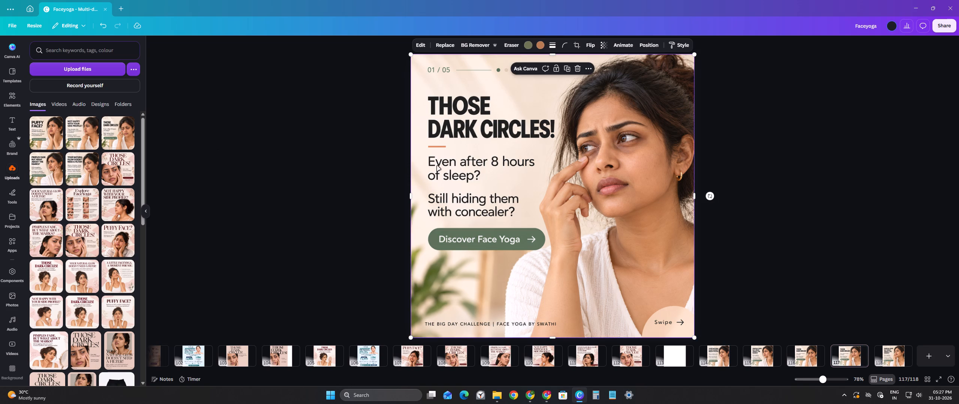
{"action": "key", "text": "Delete"}
{"action": "left_click_drag", "start_coordinate": [78, 131], "coordinate": [410, 136]}
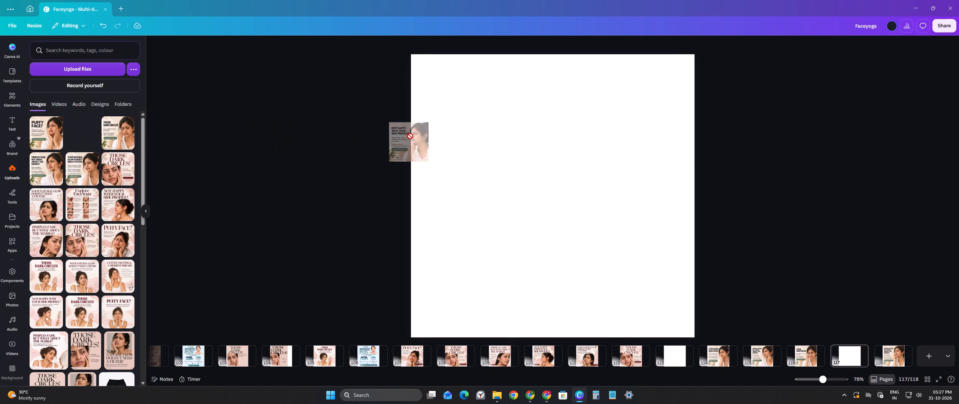
{"action": "left_click_drag", "start_coordinate": [410, 136], "coordinate": [417, 125]}
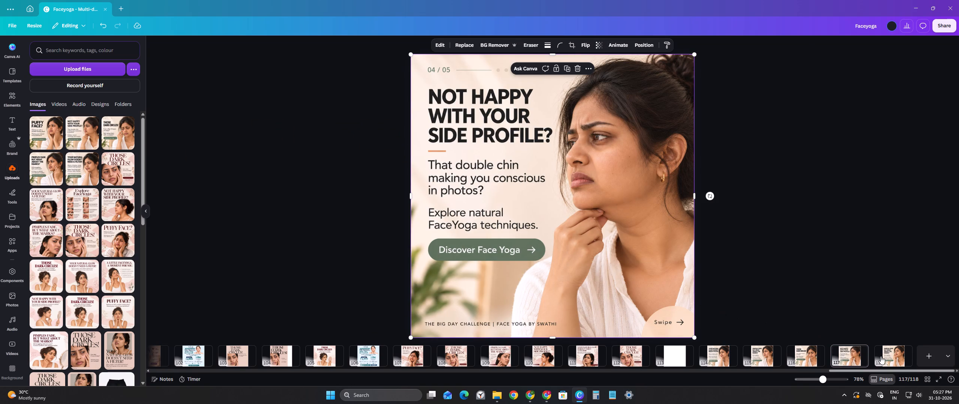
Replace the pimples image on page 118 with the new "Puffy face?" upload, filling the page.
{"action": "left_click", "coordinate": [881, 356]}
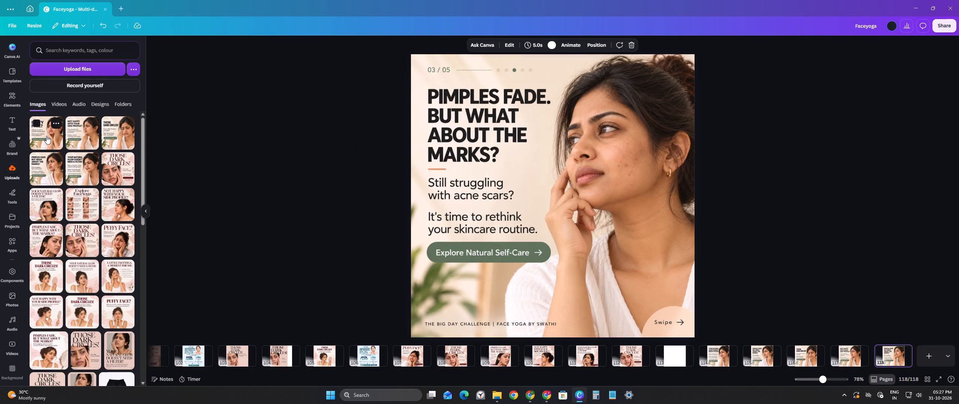
{"action": "left_click", "coordinate": [520, 198]}
{"action": "key", "text": "Delete"}
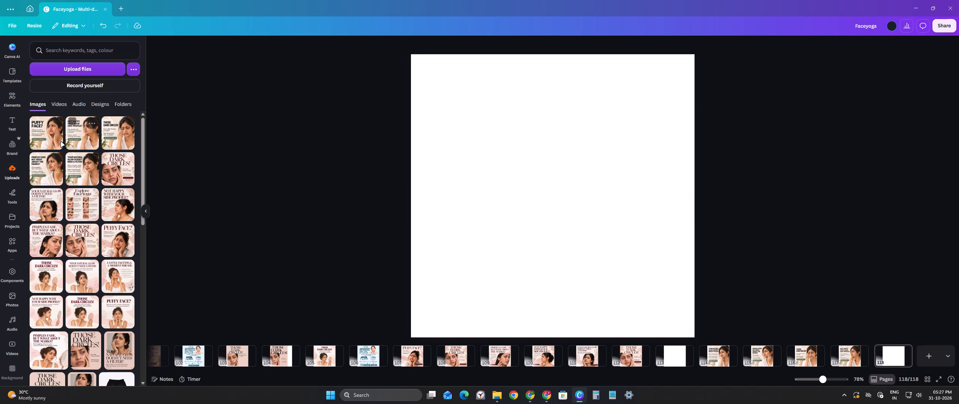
{"action": "left_click_drag", "start_coordinate": [32, 127], "coordinate": [419, 102]}
Move the 01/05 "Those dark circles!" page to the start of the new carousel set, as page 114.
{"action": "left_click", "coordinate": [711, 357]}
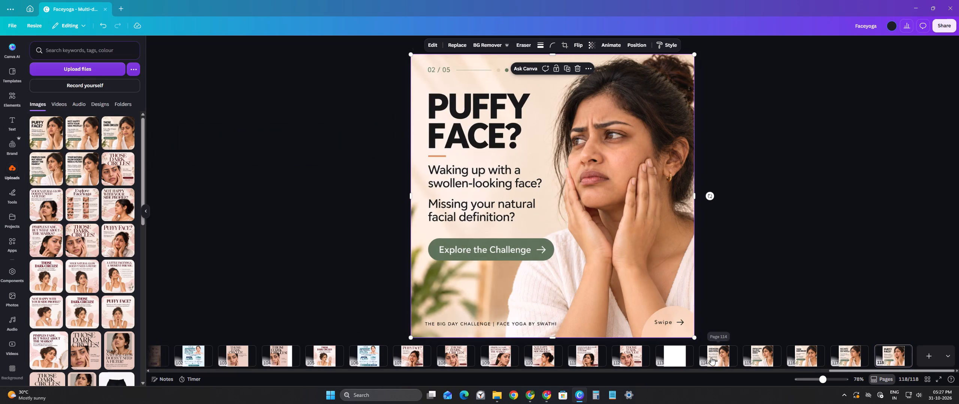
{"action": "left_click", "coordinate": [771, 357]}
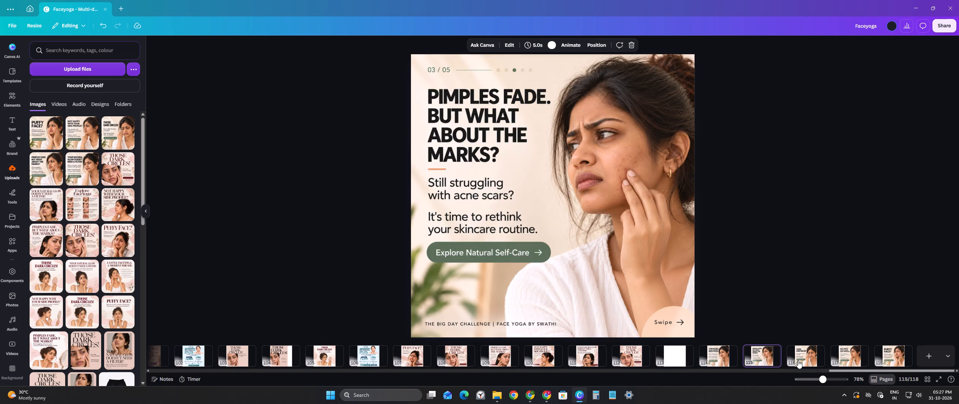
{"action": "left_click", "coordinate": [798, 360]}
{"action": "left_click_drag", "start_coordinate": [807, 362], "coordinate": [762, 363]}
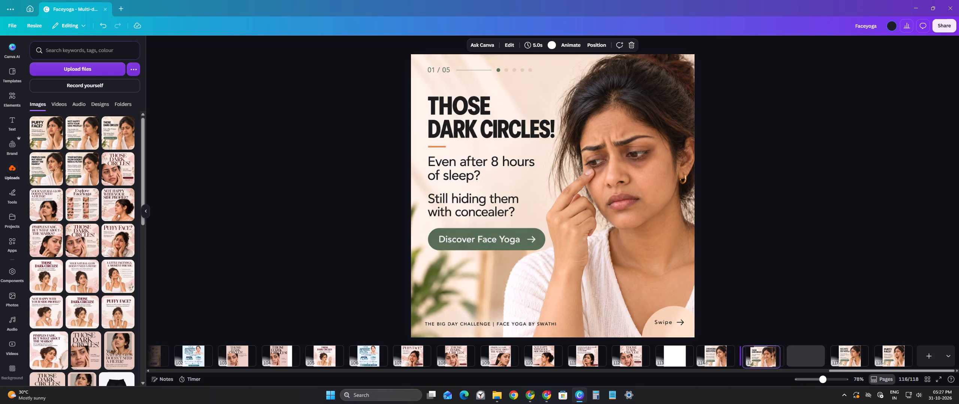
{"action": "left_click_drag", "start_coordinate": [762, 363], "coordinate": [714, 363]}
Move the 02/05 "Puffy face?" page directly after the dark circles page, as page 115.
{"action": "left_click_drag", "start_coordinate": [894, 353], "coordinate": [891, 353]}
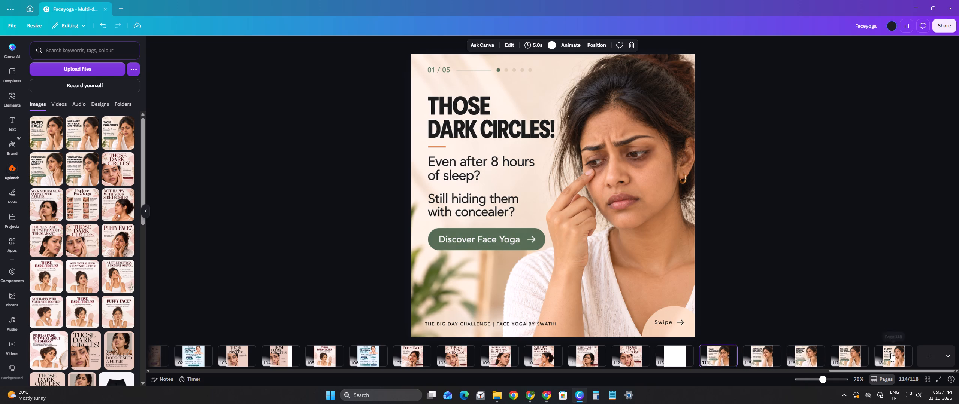
{"action": "left_click_drag", "start_coordinate": [891, 353], "coordinate": [742, 352]}
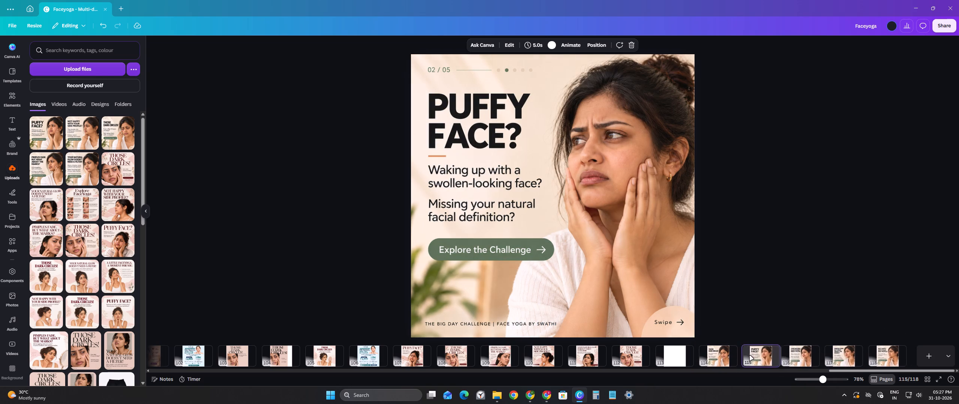
Rearrange the last three pages so that the 03/05 "Pimples fade" page directly follows the "Puffy face?" page, as page 116.
{"action": "left_click", "coordinate": [798, 359]}
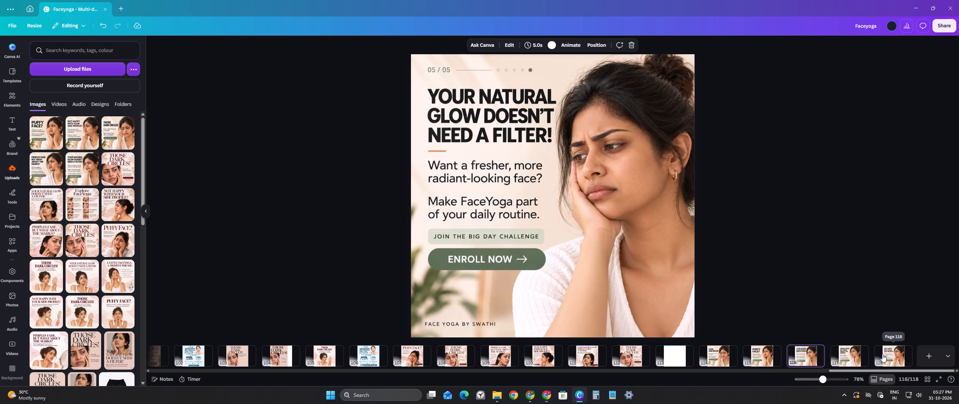
{"action": "left_click_drag", "start_coordinate": [882, 354], "coordinate": [806, 360]}
{"action": "left_click_drag", "start_coordinate": [850, 353], "coordinate": [835, 350]}
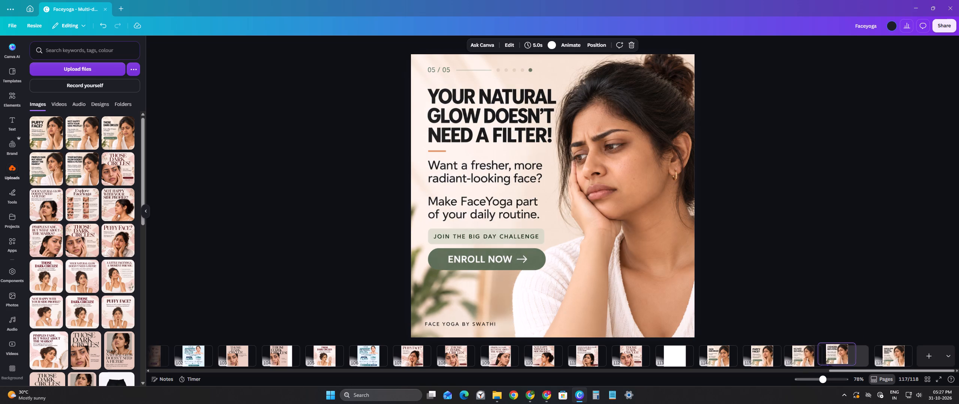
{"action": "left_click_drag", "start_coordinate": [835, 350], "coordinate": [796, 348]}
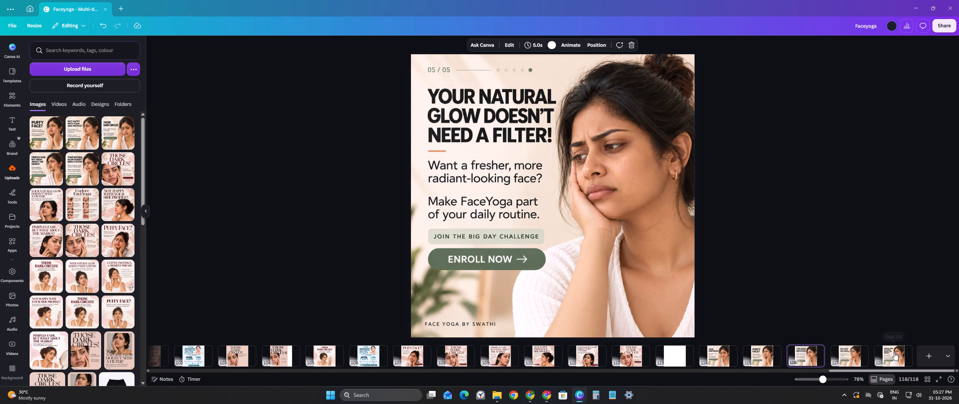
{"action": "left_click_drag", "start_coordinate": [894, 352], "coordinate": [801, 354]}
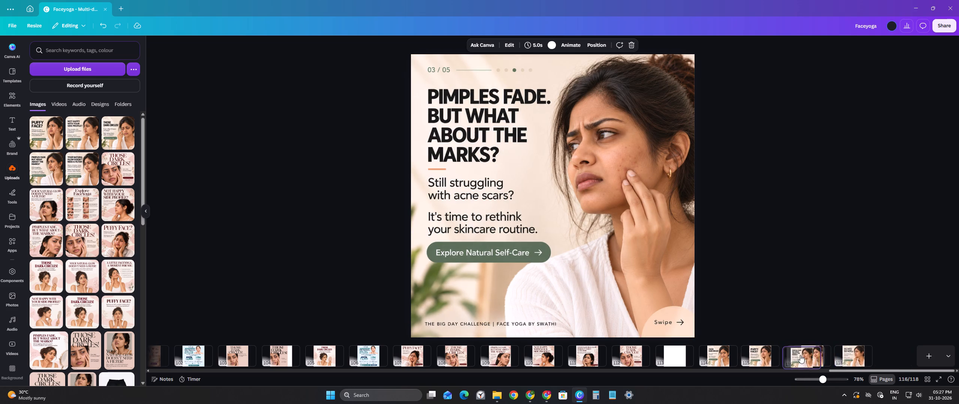
Move the 04/05 "Not happy with your side profile?" page directly before the 05/05 page, as page 117, checking the slide order.
{"action": "left_click", "coordinate": [711, 357]}
{"action": "left_click", "coordinate": [749, 358]}
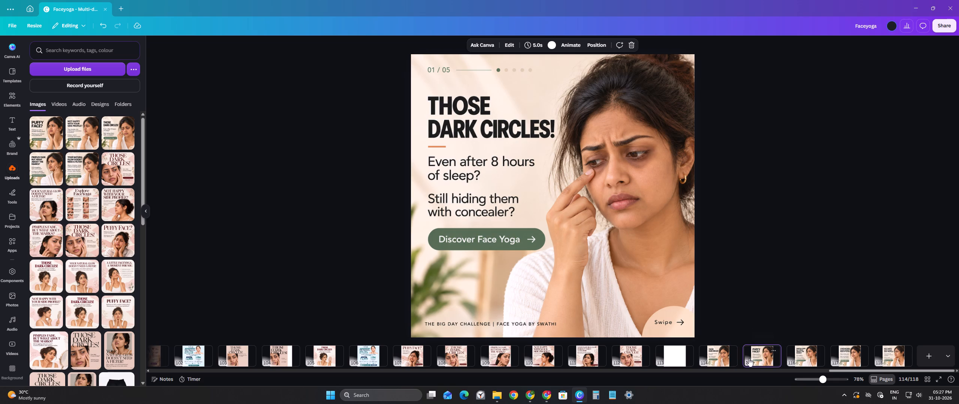
{"action": "left_click", "coordinate": [798, 352]}
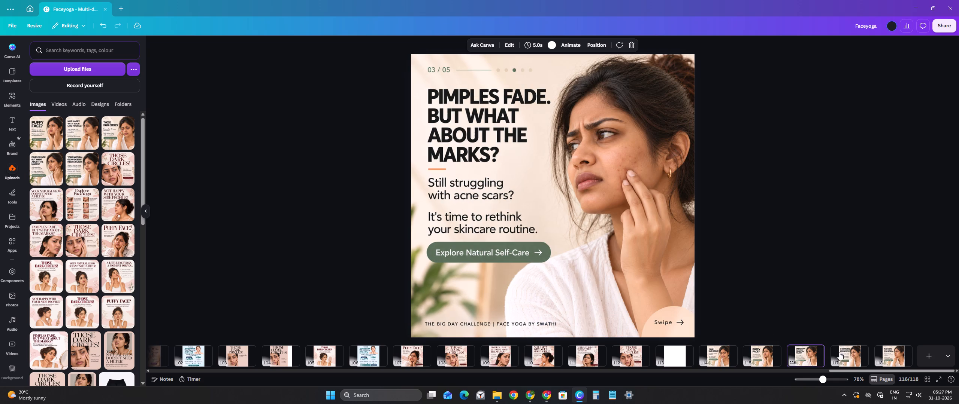
{"action": "left_click", "coordinate": [845, 354]}
{"action": "left_click_drag", "start_coordinate": [891, 358], "coordinate": [850, 361]}
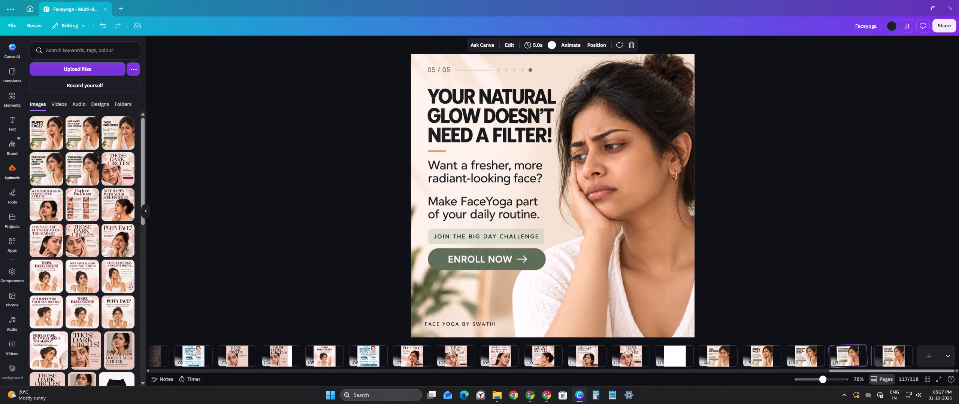
{"action": "left_click_drag", "start_coordinate": [850, 361], "coordinate": [839, 359]}
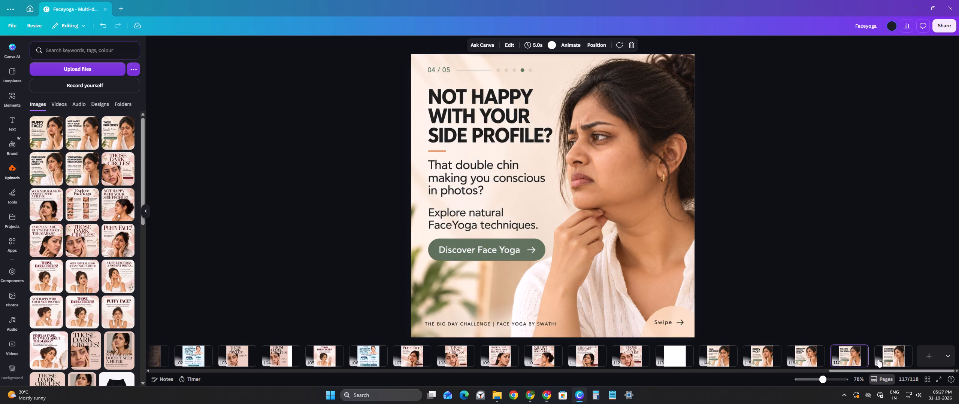
{"action": "left_click", "coordinate": [887, 359]}
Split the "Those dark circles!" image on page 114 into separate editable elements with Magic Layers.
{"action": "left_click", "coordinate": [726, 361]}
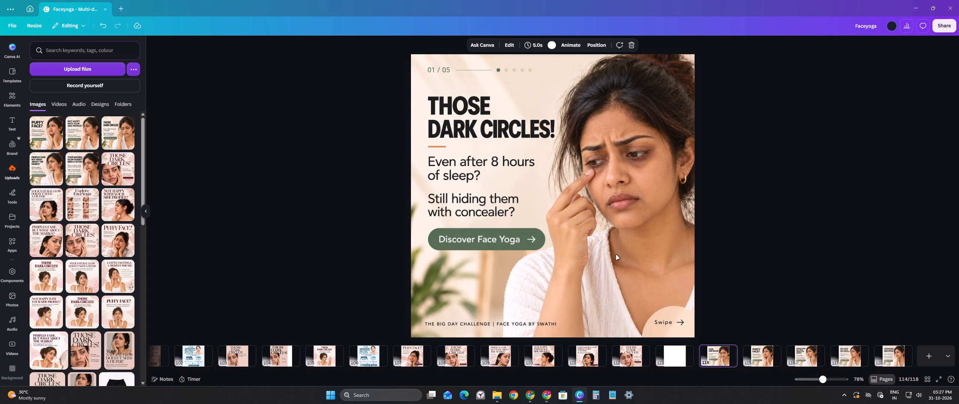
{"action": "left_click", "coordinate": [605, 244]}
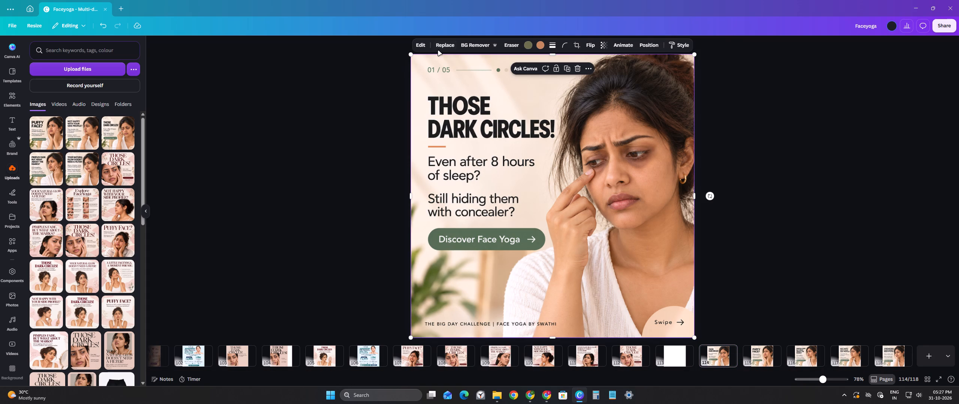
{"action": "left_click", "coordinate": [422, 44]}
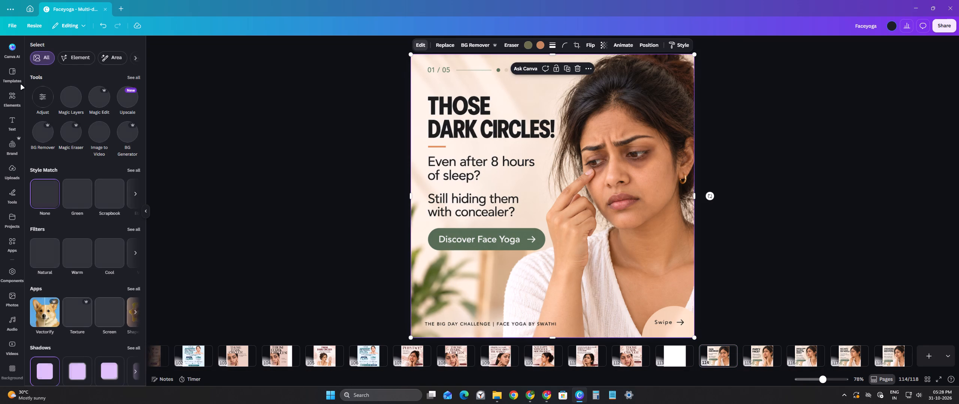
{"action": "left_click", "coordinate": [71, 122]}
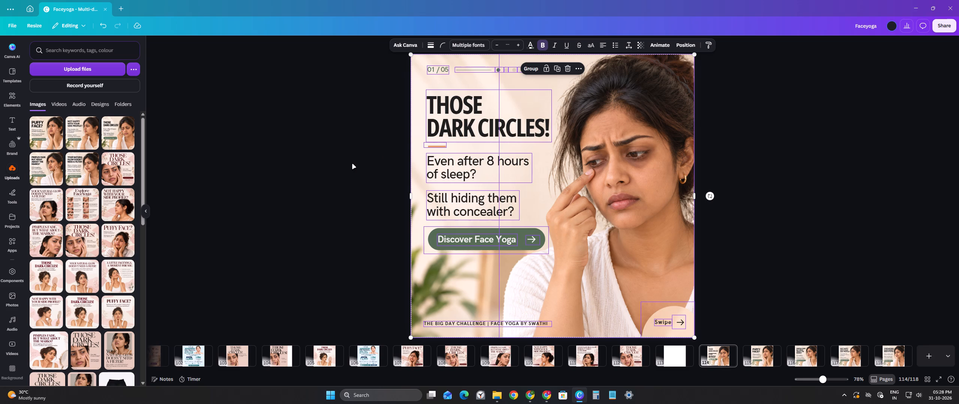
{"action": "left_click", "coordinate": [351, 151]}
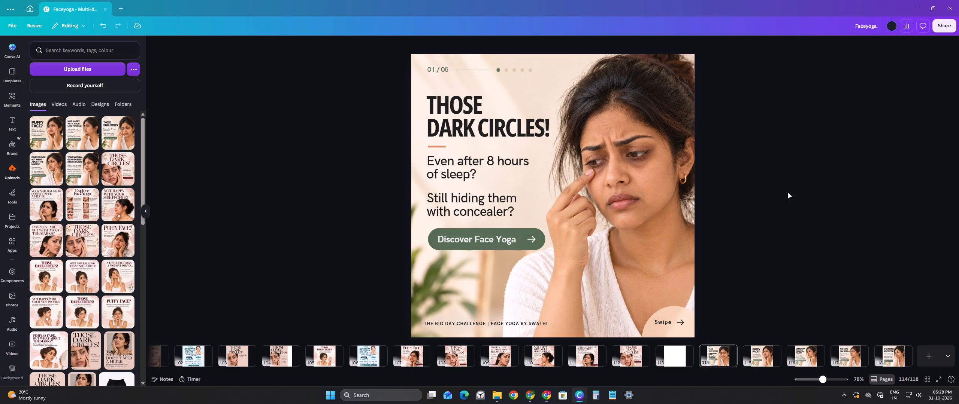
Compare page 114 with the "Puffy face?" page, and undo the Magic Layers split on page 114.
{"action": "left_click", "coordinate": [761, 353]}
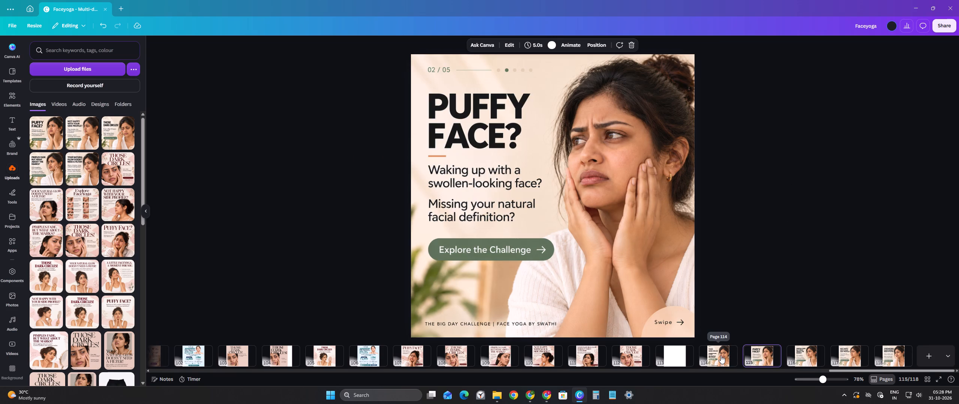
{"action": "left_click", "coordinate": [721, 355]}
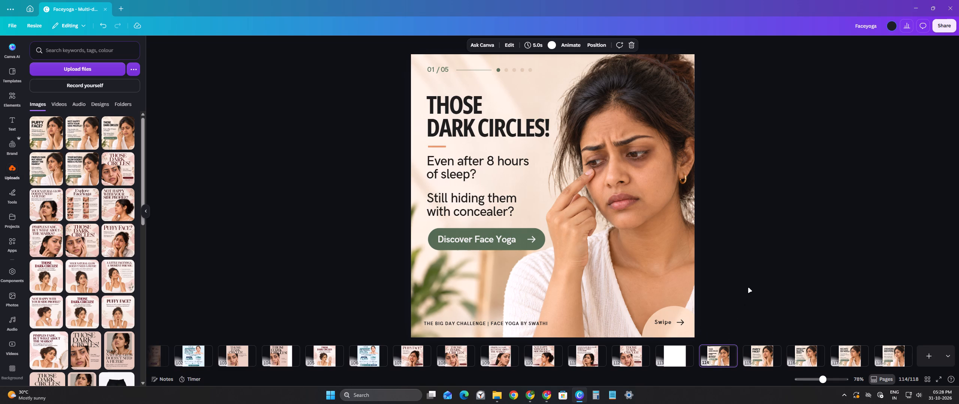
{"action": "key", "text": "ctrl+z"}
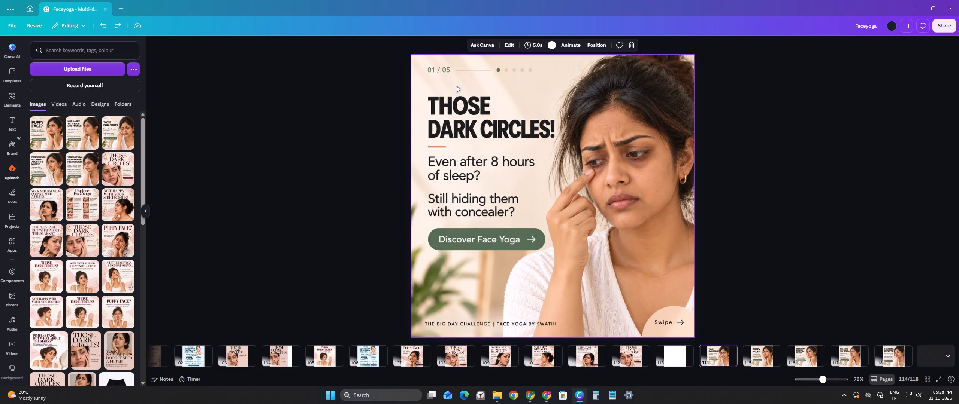
Duplicate the 01/05 "Those dark circles!" page.
{"action": "left_click", "coordinate": [481, 113]}
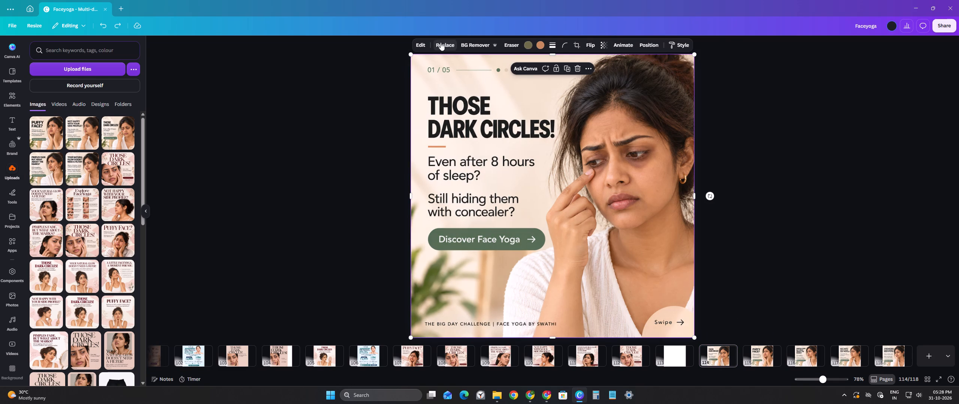
{"action": "left_click", "coordinate": [422, 43]}
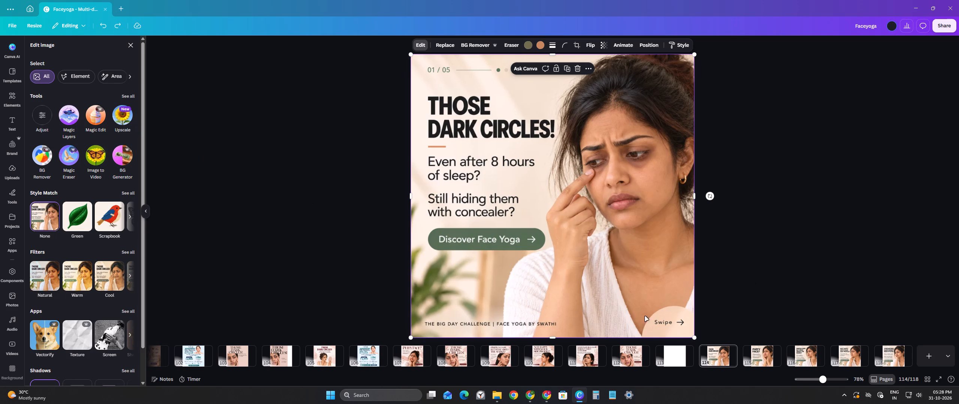
{"action": "left_click", "coordinate": [731, 351]}
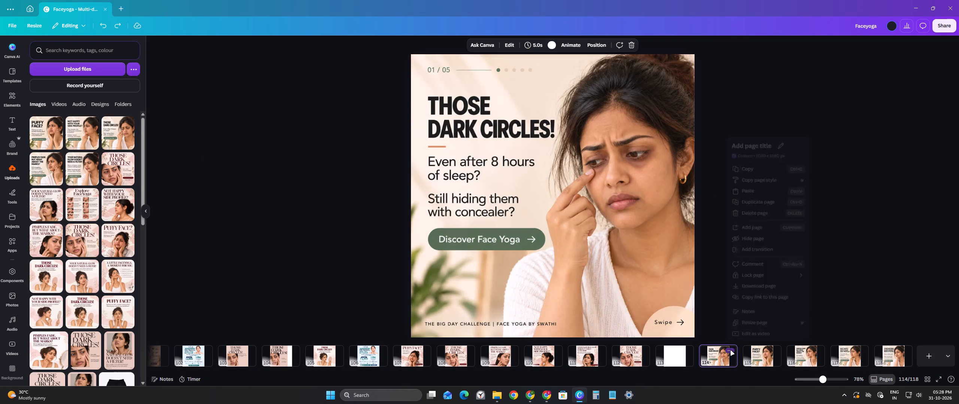
{"action": "left_click", "coordinate": [755, 203]}
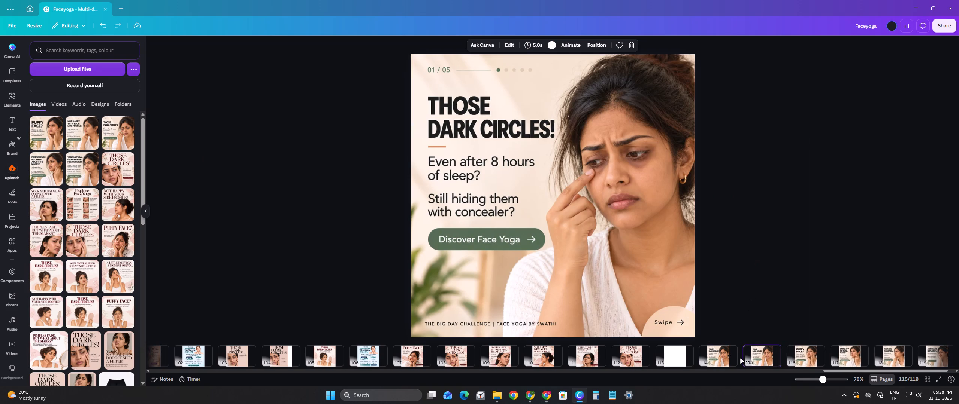
Open Magic Grab for the image on the duplicated page 115 and set it to Area selection with Auto-detect on.
{"action": "left_click", "coordinate": [462, 116]}
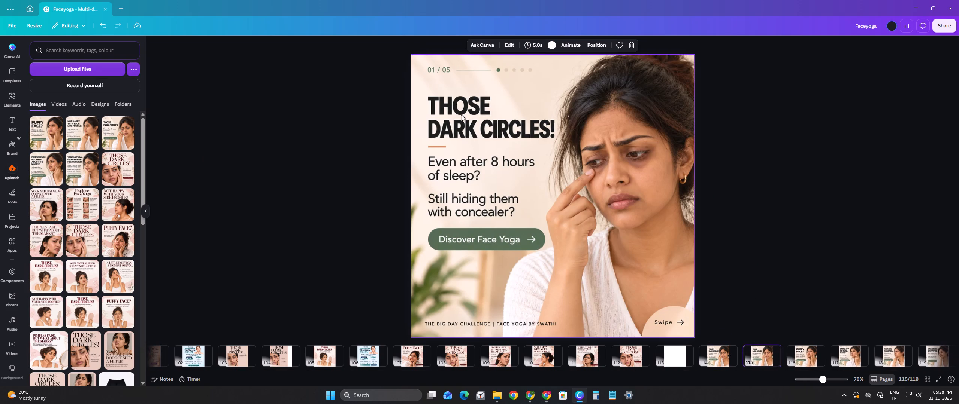
{"action": "left_click", "coordinate": [434, 42]}
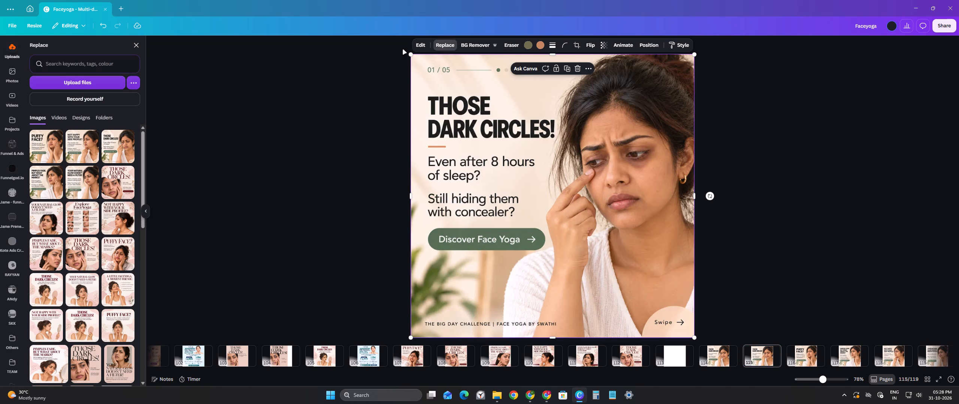
{"action": "left_click", "coordinate": [415, 47]}
{"action": "left_click", "coordinate": [449, 106]}
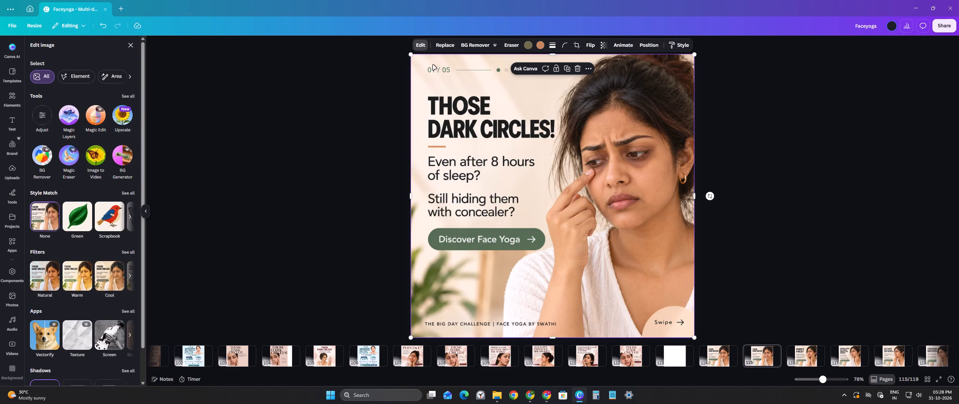
{"action": "left_click", "coordinate": [453, 92]}
{"action": "left_click", "coordinate": [423, 46]}
{"action": "left_click", "coordinate": [131, 94]}
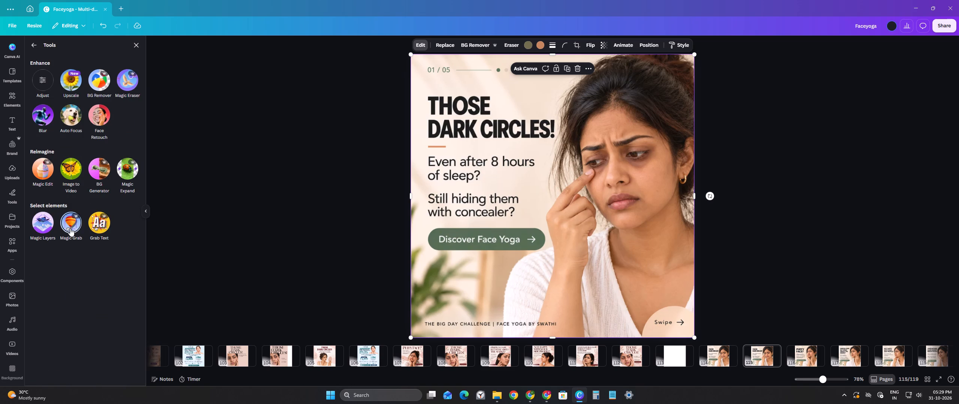
{"action": "left_click", "coordinate": [70, 228]}
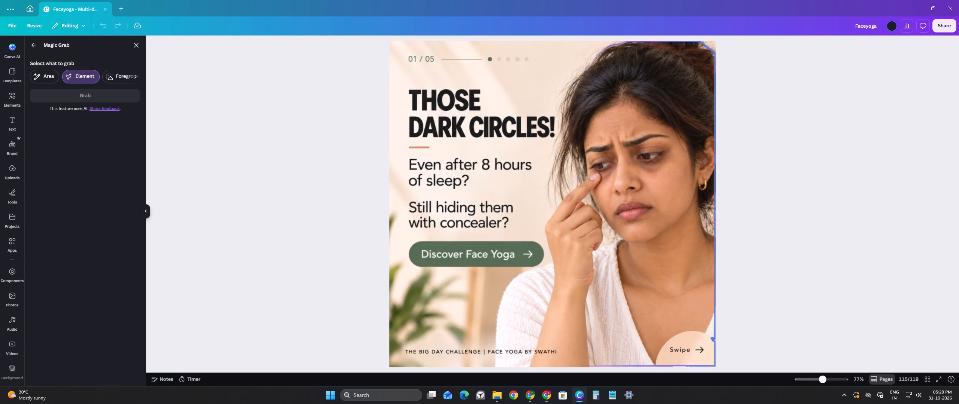
{"action": "left_click", "coordinate": [46, 76]}
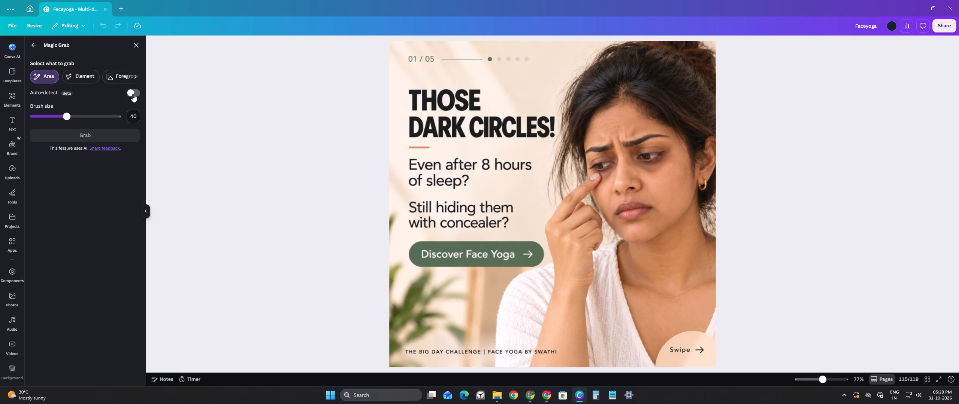
{"action": "left_click", "coordinate": [133, 94]}
Brush over the headline, both text paragraphs and the "Discover Face Yoga" button, and grab them as a separate element.
{"action": "left_click_drag", "start_coordinate": [411, 97], "coordinate": [497, 113]}
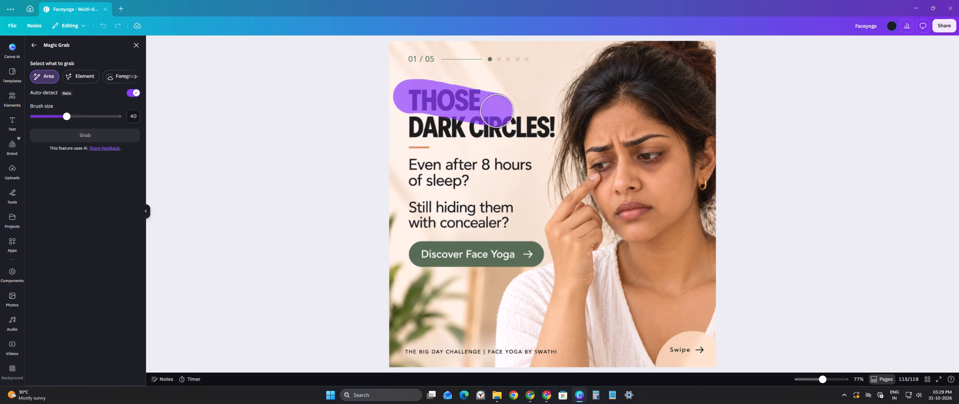
{"action": "left_click_drag", "start_coordinate": [497, 113], "coordinate": [426, 259]}
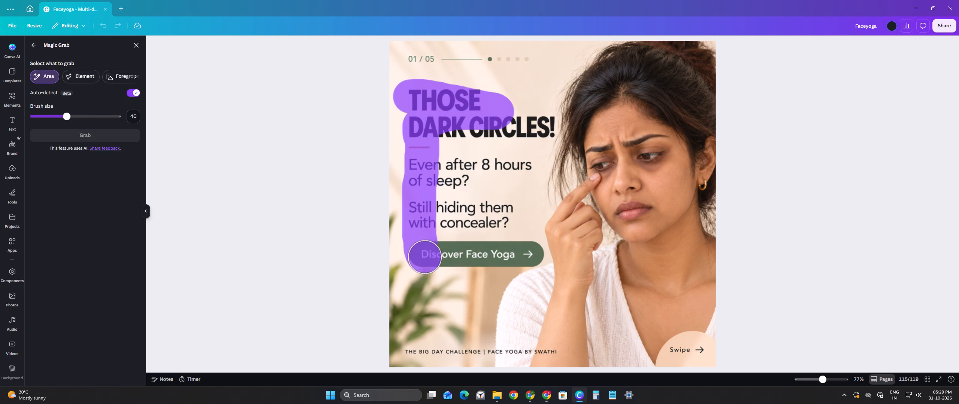
{"action": "left_click_drag", "start_coordinate": [426, 259], "coordinate": [507, 234]}
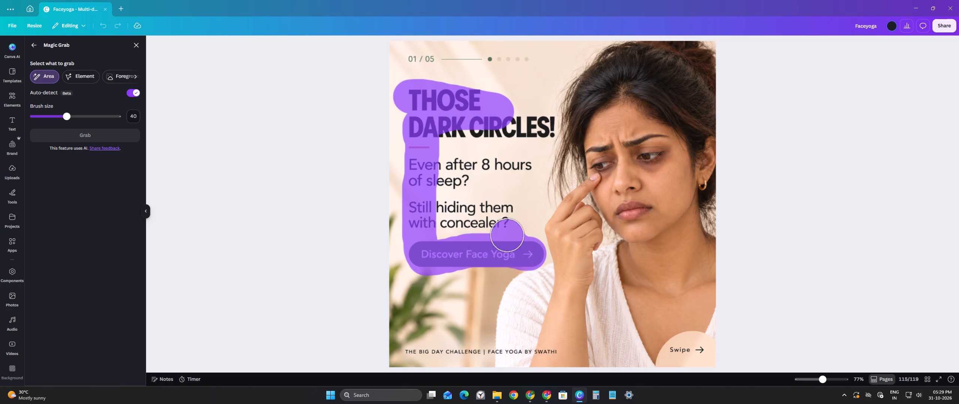
{"action": "left_click_drag", "start_coordinate": [507, 234], "coordinate": [445, 160]}
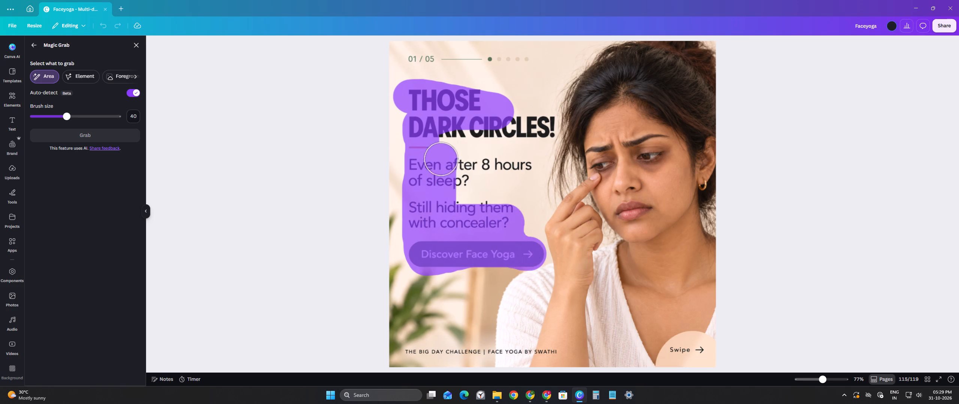
{"action": "left_click_drag", "start_coordinate": [445, 160], "coordinate": [527, 144]}
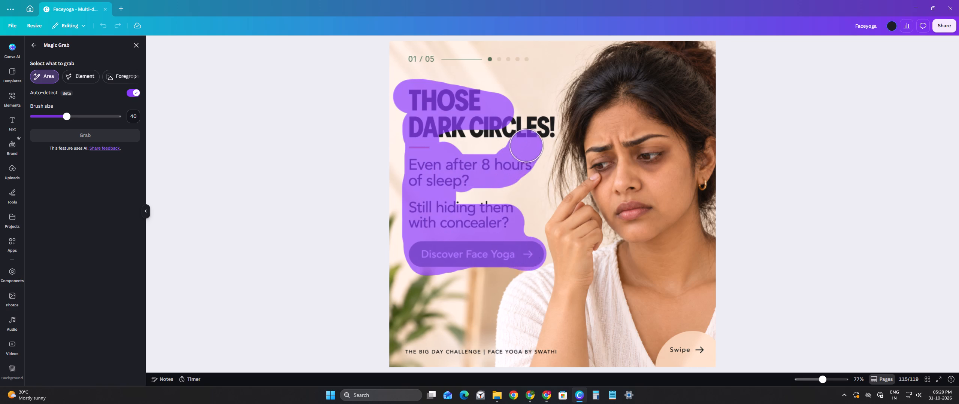
{"action": "left_click_drag", "start_coordinate": [527, 144], "coordinate": [441, 123]}
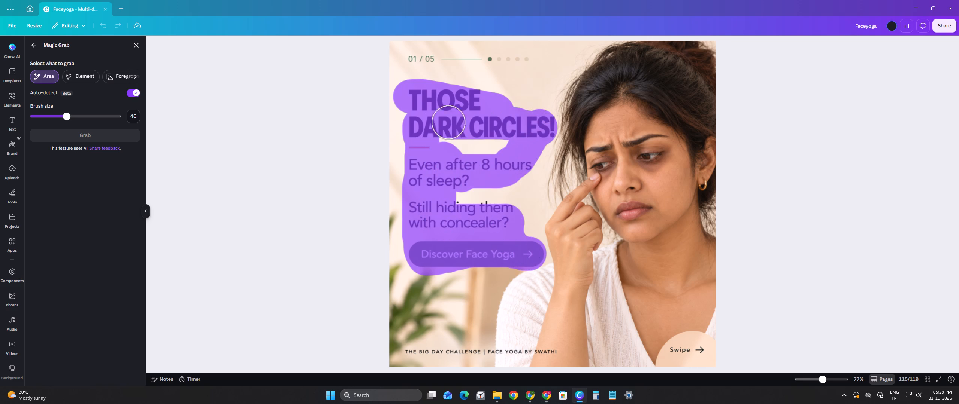
{"action": "left_click_drag", "start_coordinate": [441, 123], "coordinate": [451, 179]}
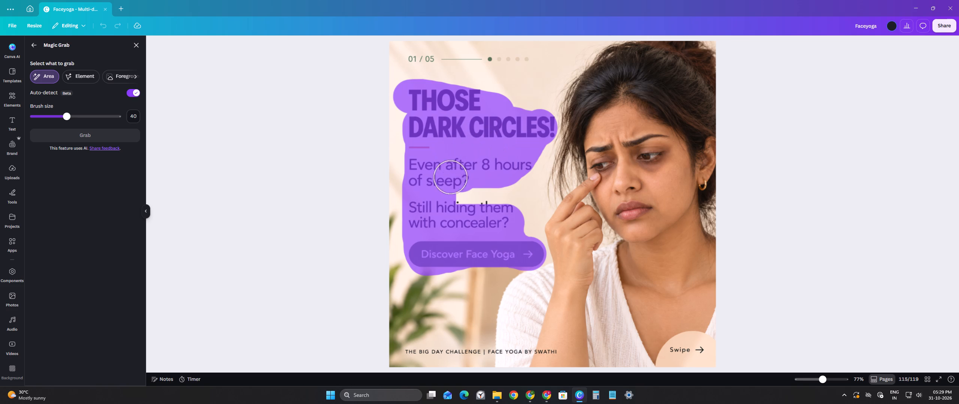
{"action": "left_click_drag", "start_coordinate": [451, 179], "coordinate": [450, 195]}
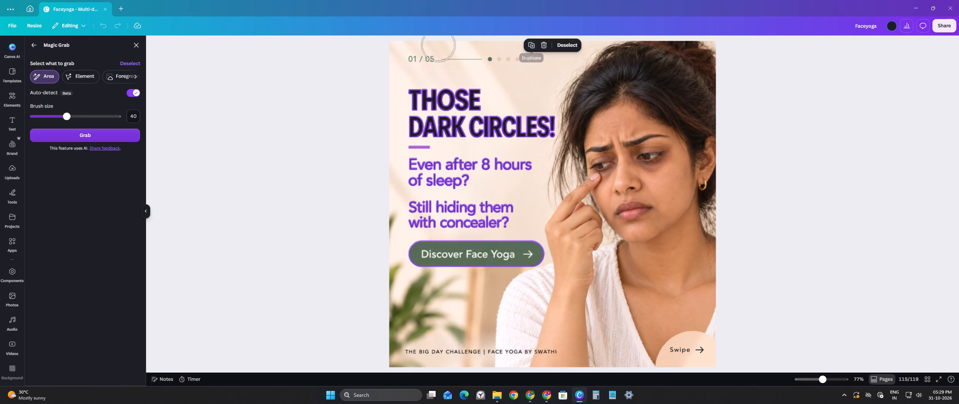
{"action": "left_click", "coordinate": [112, 135]}
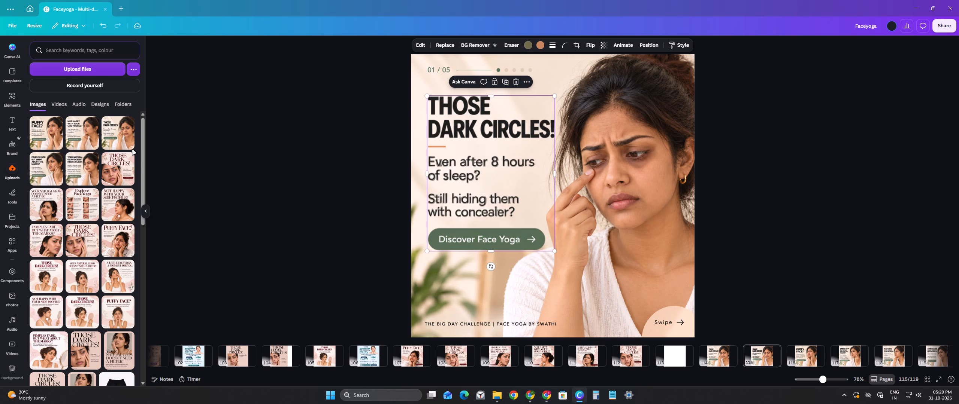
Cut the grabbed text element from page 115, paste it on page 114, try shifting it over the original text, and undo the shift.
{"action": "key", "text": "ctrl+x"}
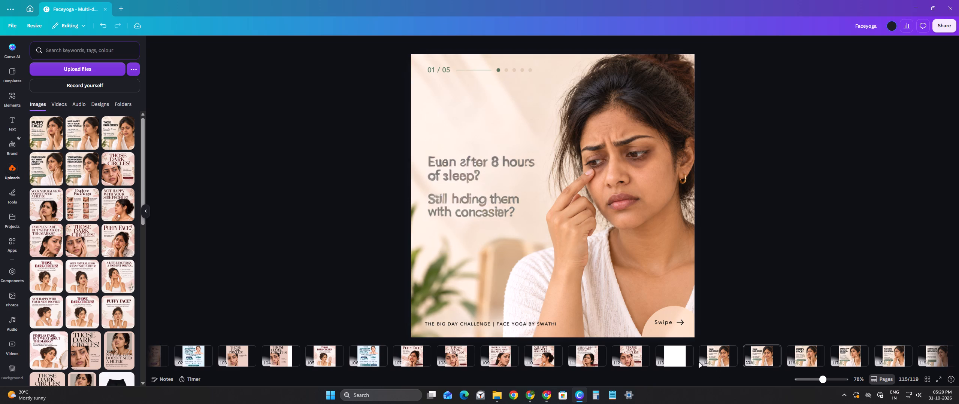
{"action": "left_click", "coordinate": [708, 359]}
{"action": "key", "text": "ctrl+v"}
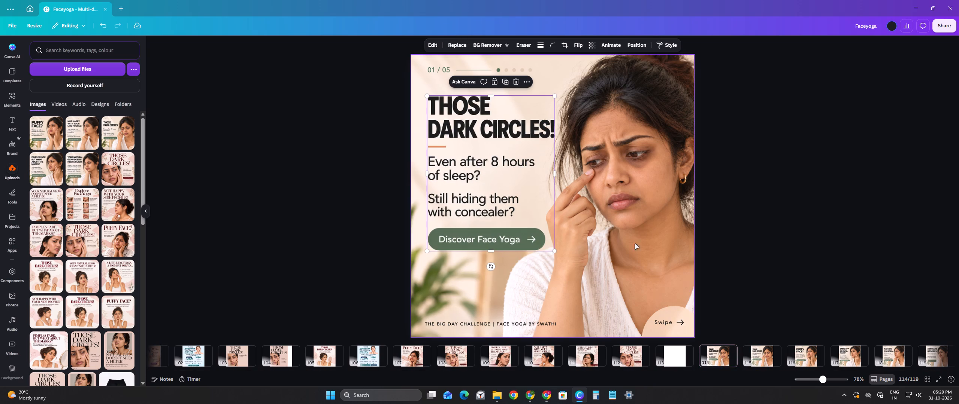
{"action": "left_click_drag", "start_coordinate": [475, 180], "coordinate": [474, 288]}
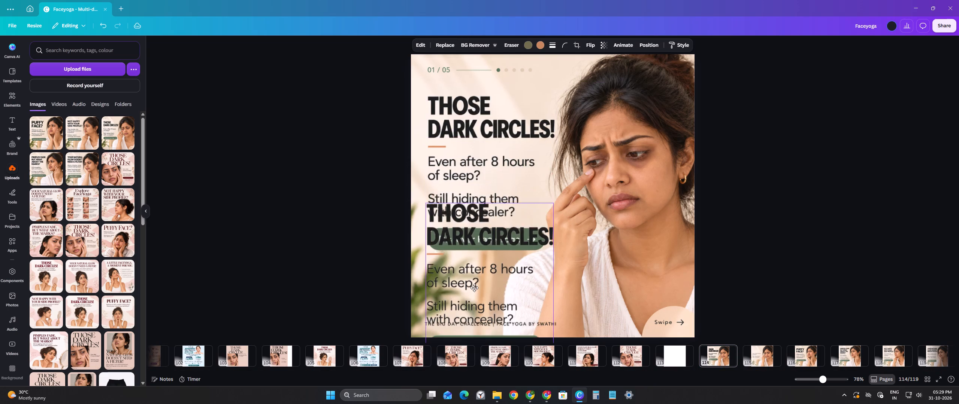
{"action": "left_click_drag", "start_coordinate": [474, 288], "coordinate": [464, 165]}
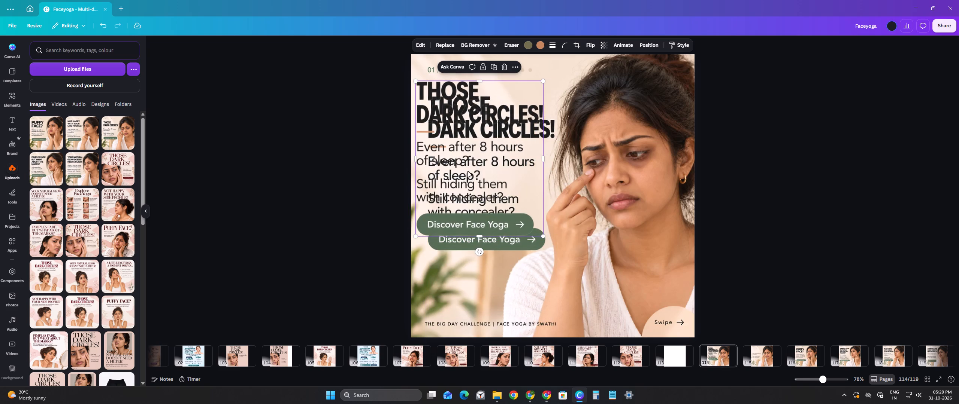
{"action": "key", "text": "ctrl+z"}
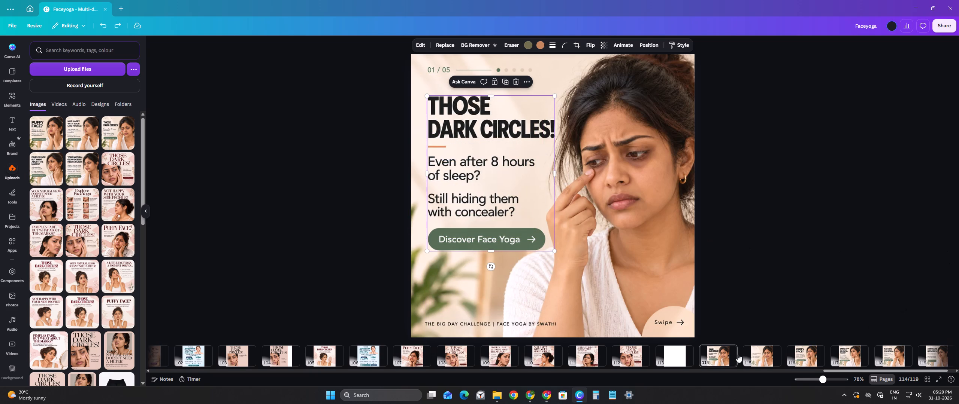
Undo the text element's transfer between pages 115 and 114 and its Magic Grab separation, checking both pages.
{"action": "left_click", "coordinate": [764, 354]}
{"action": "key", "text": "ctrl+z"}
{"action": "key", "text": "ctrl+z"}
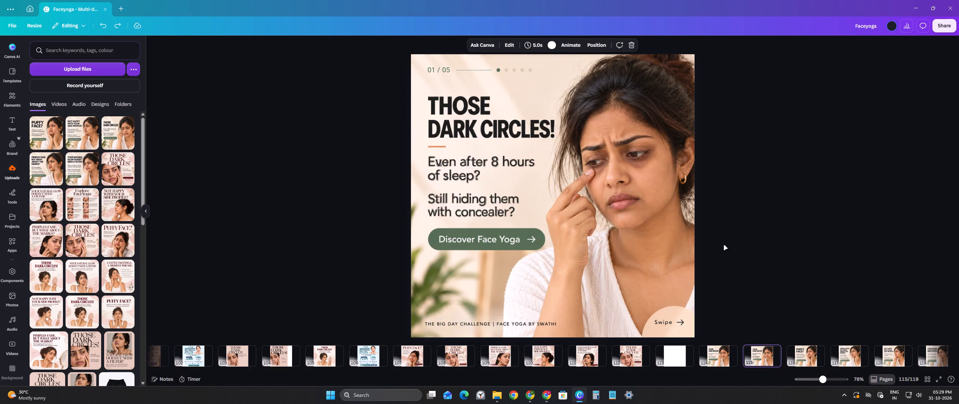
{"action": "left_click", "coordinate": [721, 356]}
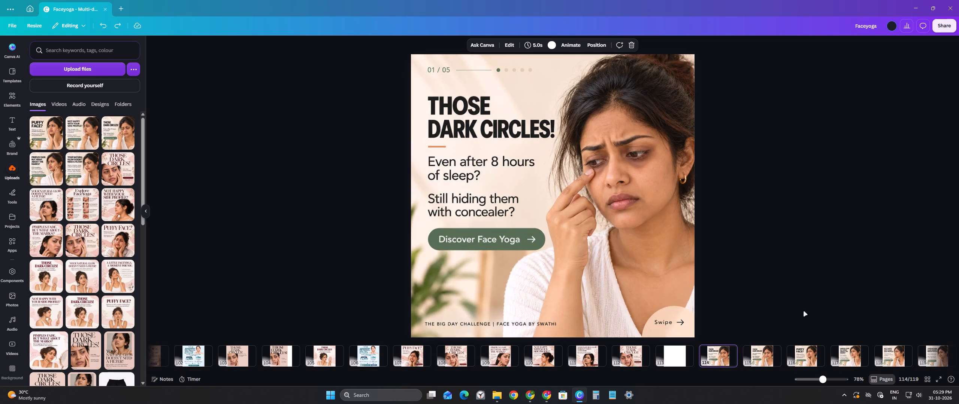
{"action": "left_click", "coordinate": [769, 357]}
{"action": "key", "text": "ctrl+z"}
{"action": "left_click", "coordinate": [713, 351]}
Split the "Those dark circles!" image on page 114 into editable elements with Magic Layers.
{"action": "left_click", "coordinate": [471, 147]}
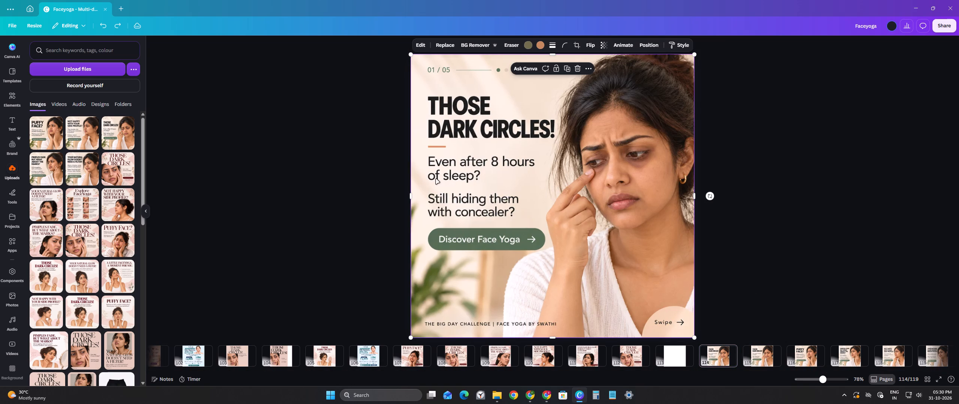
{"action": "left_click", "coordinate": [438, 155]}
{"action": "left_click", "coordinate": [535, 203]}
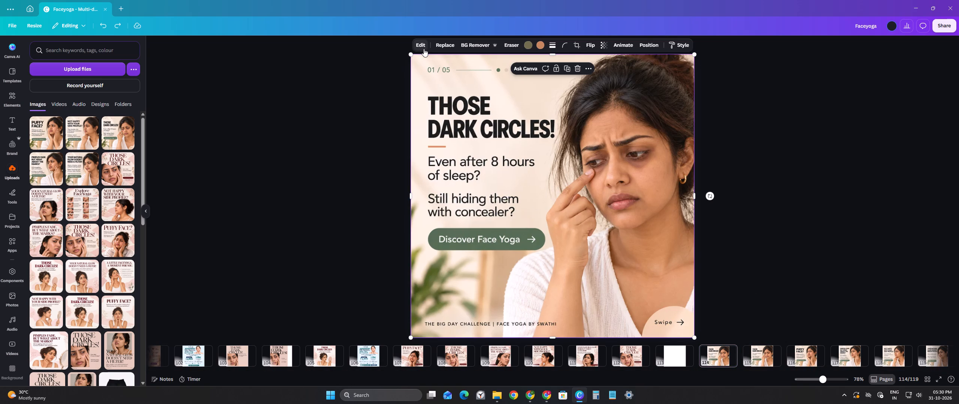
{"action": "left_click", "coordinate": [419, 45]}
{"action": "left_click", "coordinate": [65, 127]}
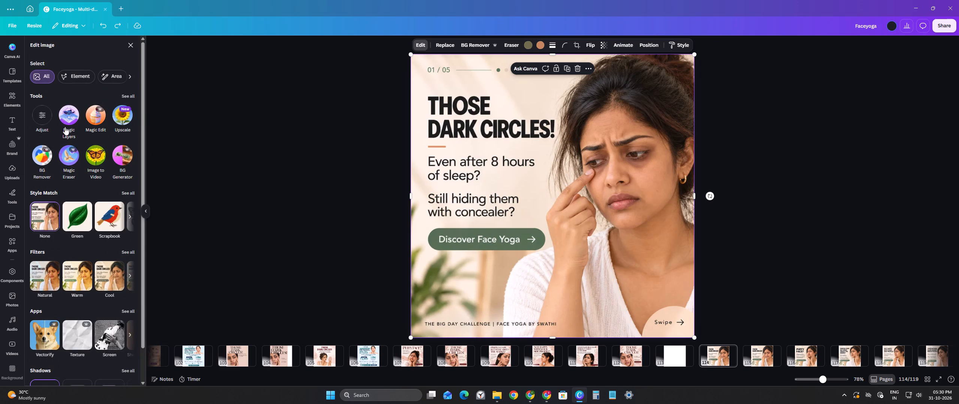
{"action": "left_click", "coordinate": [65, 120]}
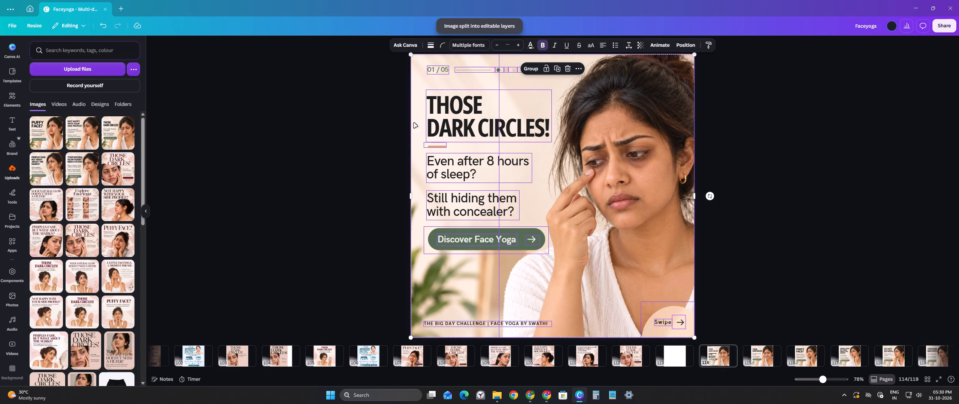
{"action": "left_click", "coordinate": [366, 131]}
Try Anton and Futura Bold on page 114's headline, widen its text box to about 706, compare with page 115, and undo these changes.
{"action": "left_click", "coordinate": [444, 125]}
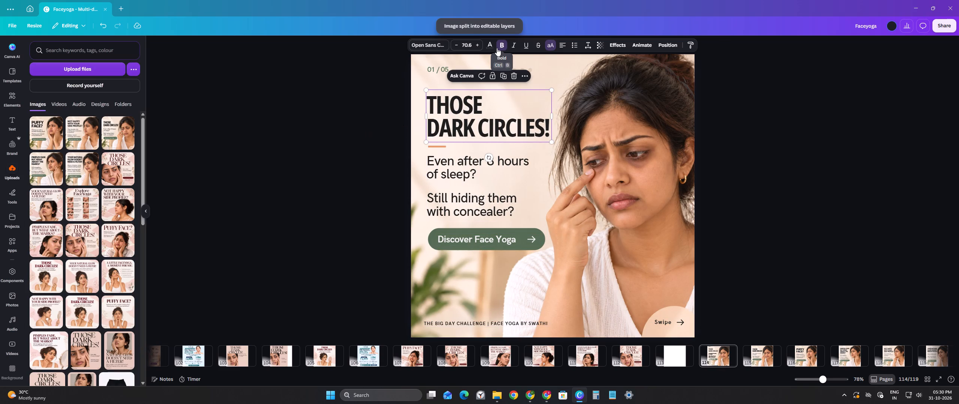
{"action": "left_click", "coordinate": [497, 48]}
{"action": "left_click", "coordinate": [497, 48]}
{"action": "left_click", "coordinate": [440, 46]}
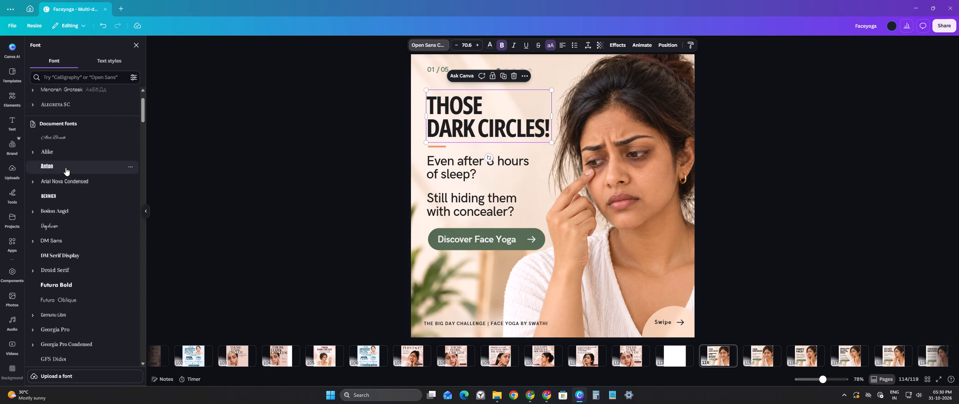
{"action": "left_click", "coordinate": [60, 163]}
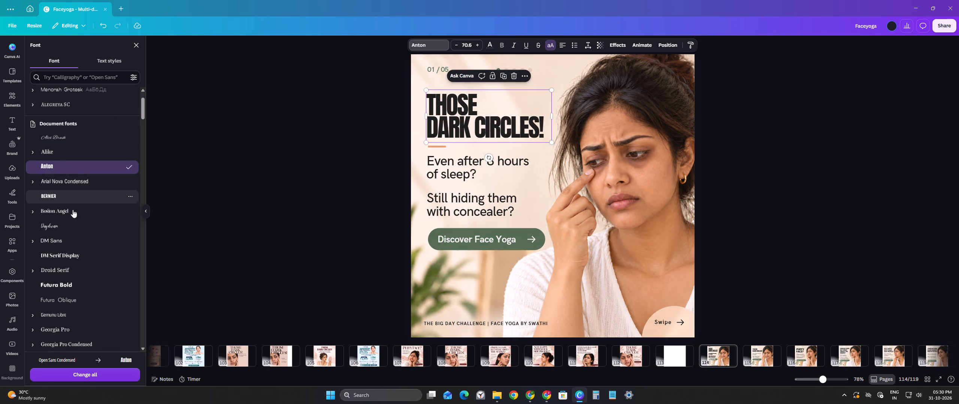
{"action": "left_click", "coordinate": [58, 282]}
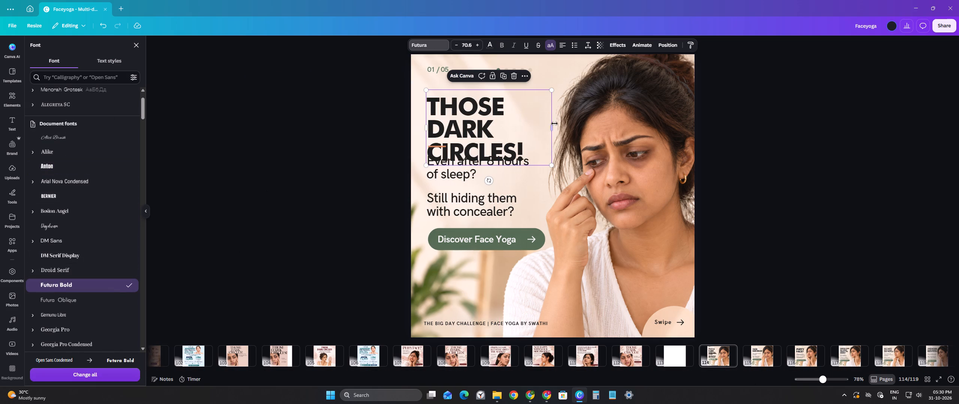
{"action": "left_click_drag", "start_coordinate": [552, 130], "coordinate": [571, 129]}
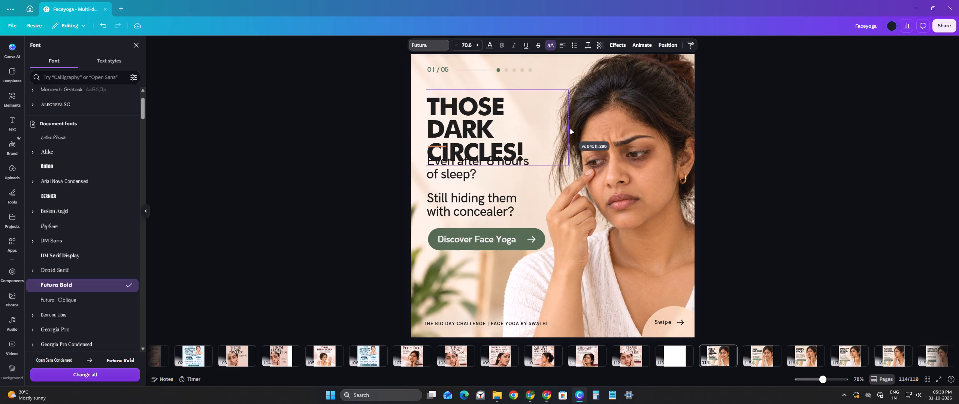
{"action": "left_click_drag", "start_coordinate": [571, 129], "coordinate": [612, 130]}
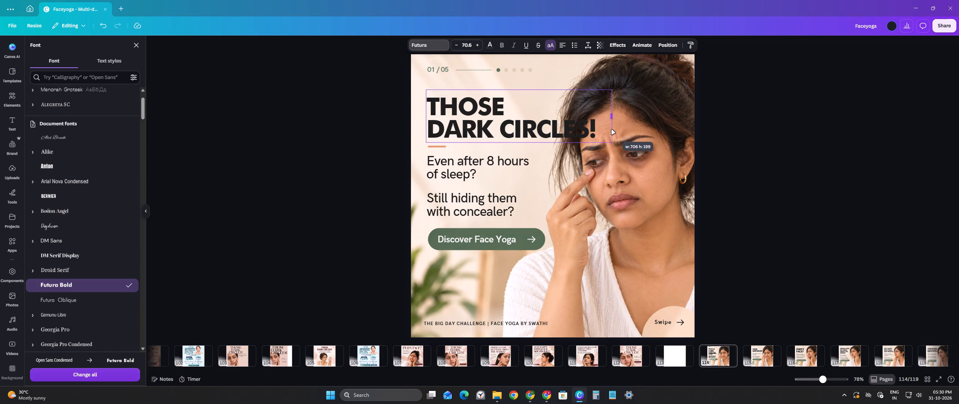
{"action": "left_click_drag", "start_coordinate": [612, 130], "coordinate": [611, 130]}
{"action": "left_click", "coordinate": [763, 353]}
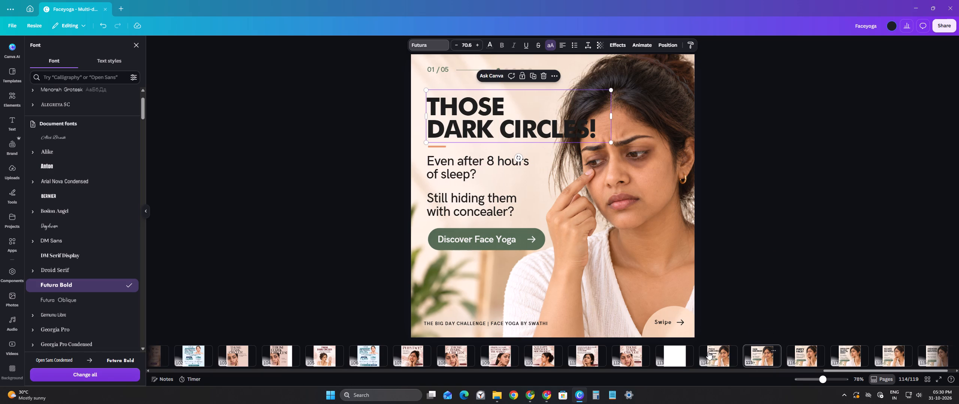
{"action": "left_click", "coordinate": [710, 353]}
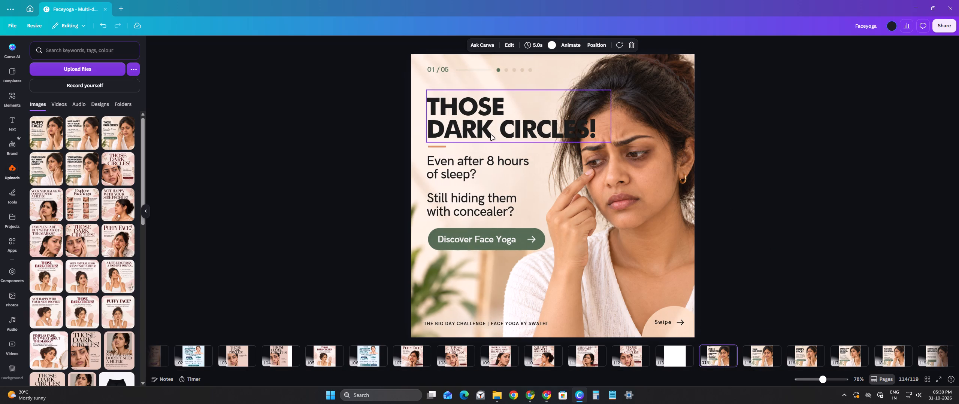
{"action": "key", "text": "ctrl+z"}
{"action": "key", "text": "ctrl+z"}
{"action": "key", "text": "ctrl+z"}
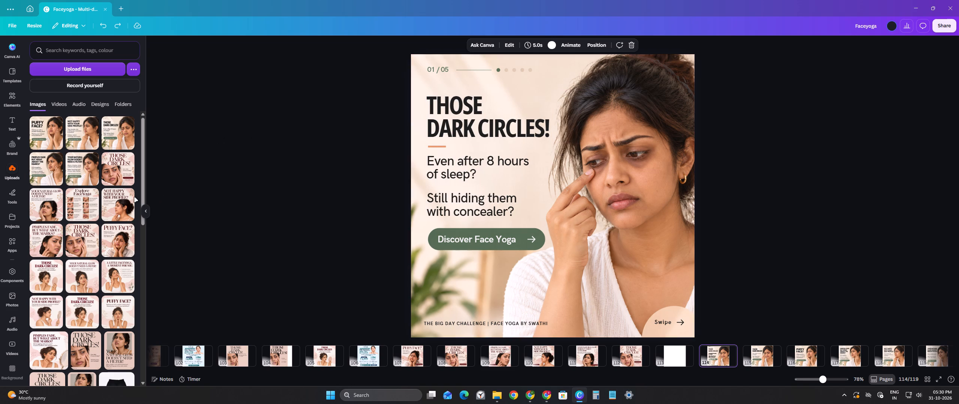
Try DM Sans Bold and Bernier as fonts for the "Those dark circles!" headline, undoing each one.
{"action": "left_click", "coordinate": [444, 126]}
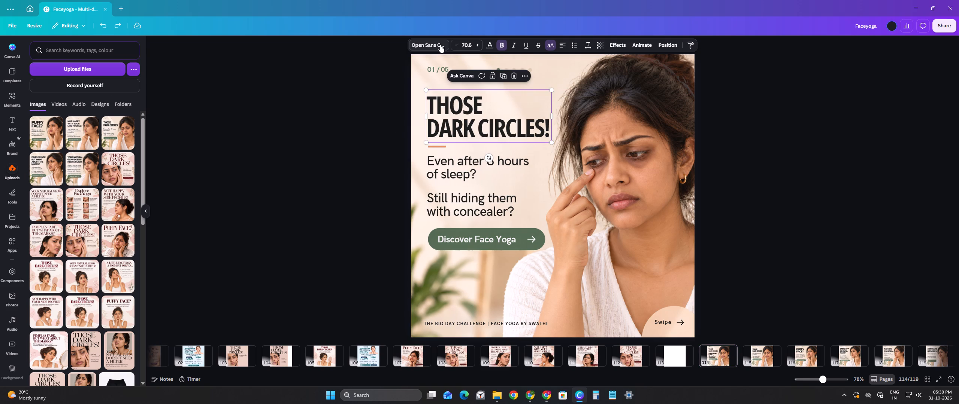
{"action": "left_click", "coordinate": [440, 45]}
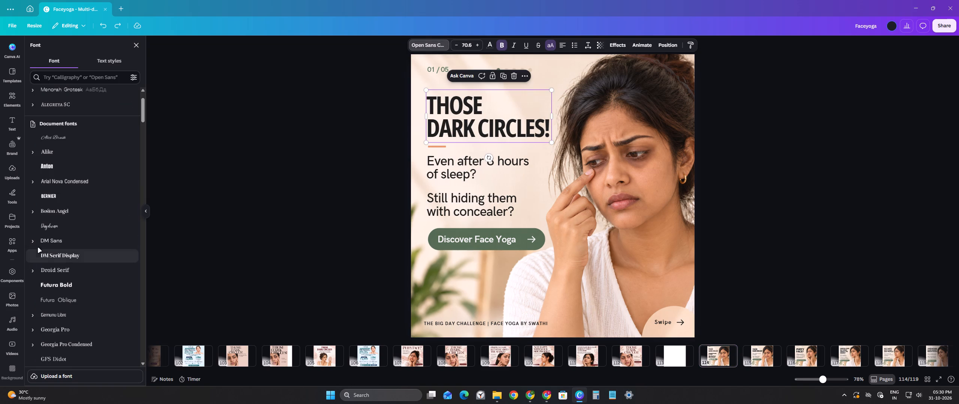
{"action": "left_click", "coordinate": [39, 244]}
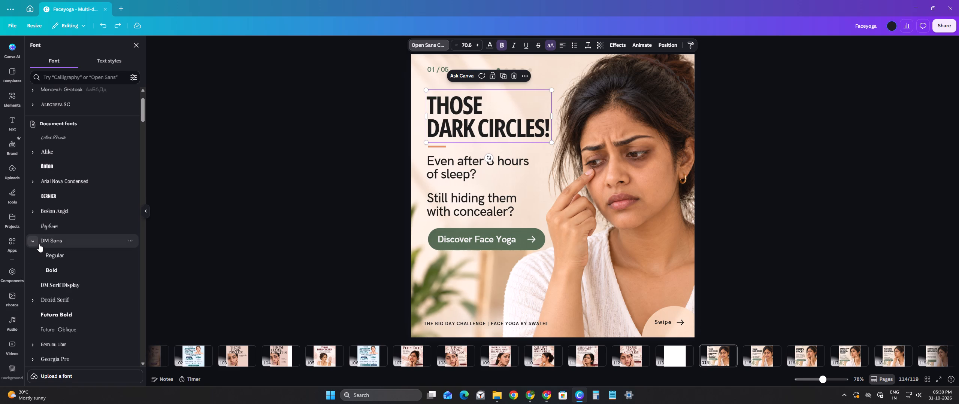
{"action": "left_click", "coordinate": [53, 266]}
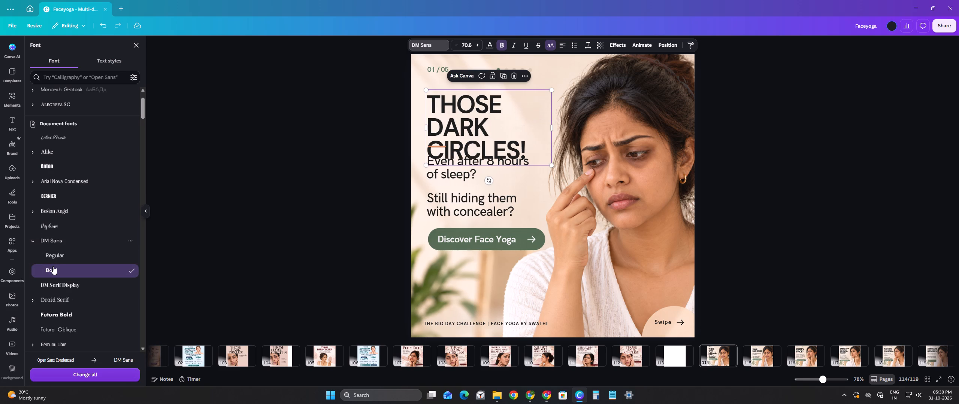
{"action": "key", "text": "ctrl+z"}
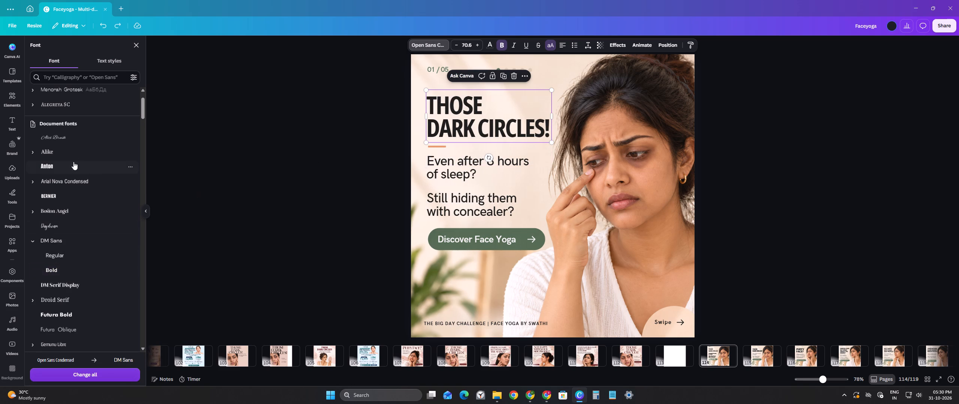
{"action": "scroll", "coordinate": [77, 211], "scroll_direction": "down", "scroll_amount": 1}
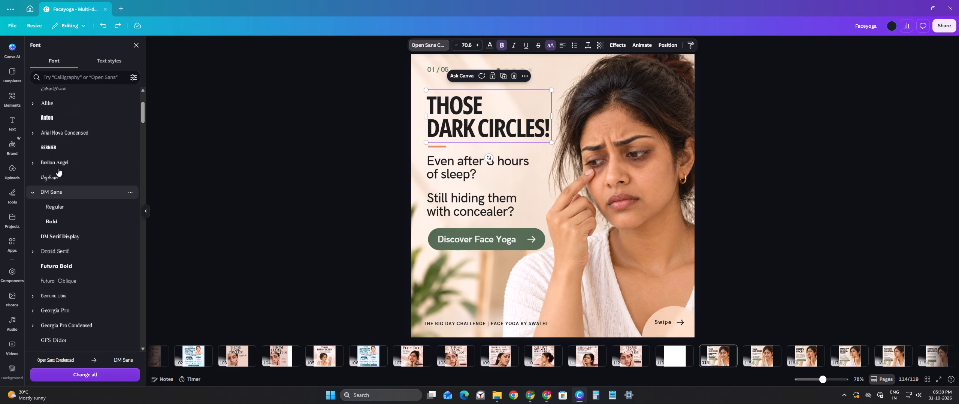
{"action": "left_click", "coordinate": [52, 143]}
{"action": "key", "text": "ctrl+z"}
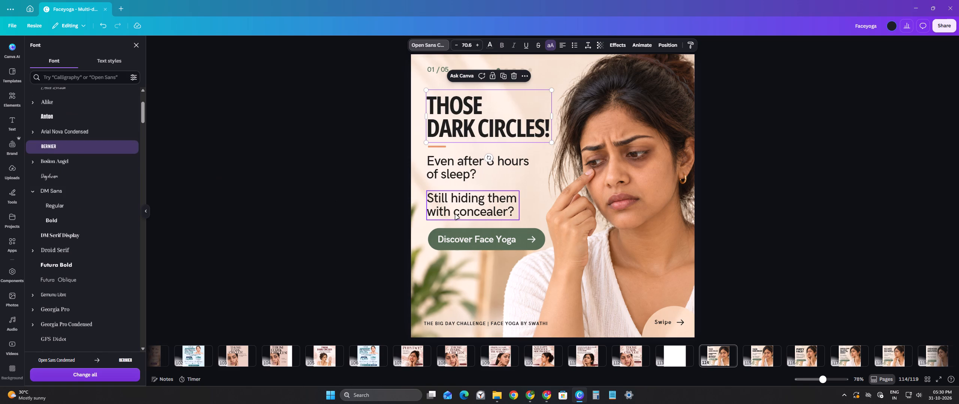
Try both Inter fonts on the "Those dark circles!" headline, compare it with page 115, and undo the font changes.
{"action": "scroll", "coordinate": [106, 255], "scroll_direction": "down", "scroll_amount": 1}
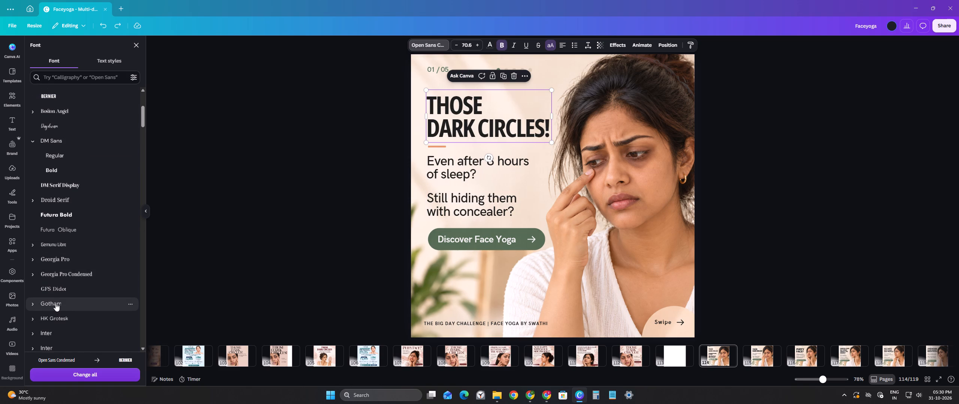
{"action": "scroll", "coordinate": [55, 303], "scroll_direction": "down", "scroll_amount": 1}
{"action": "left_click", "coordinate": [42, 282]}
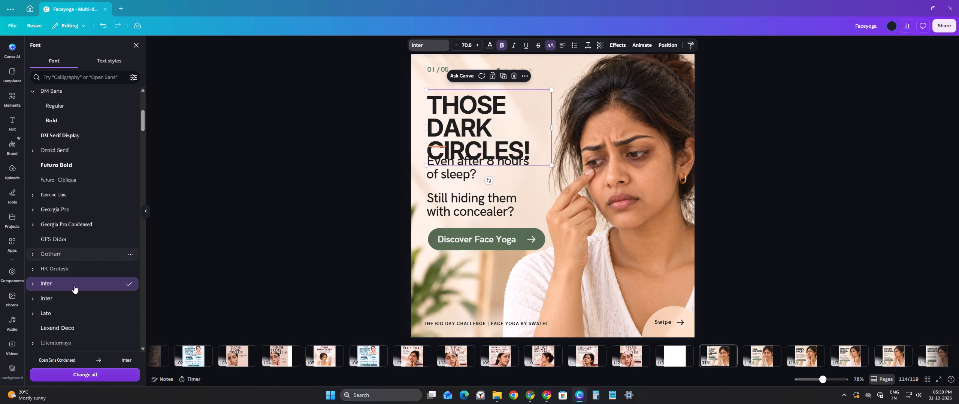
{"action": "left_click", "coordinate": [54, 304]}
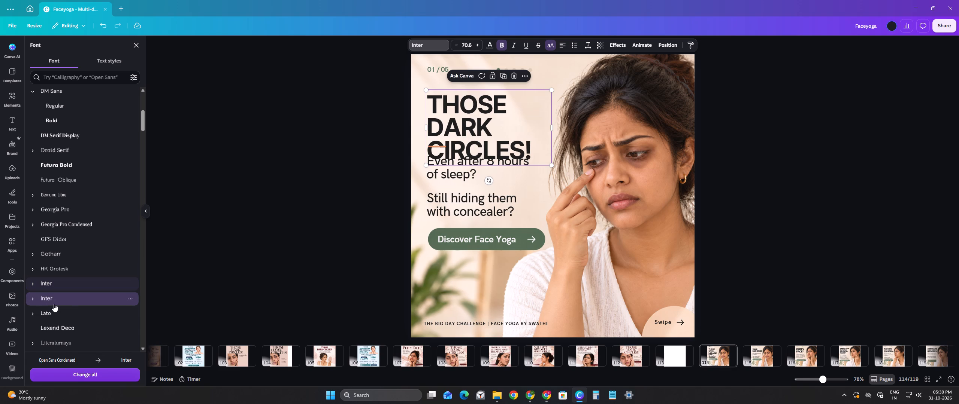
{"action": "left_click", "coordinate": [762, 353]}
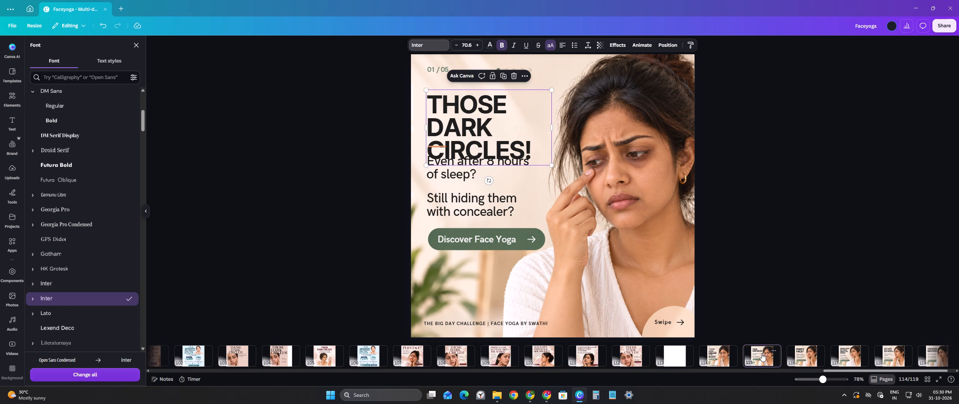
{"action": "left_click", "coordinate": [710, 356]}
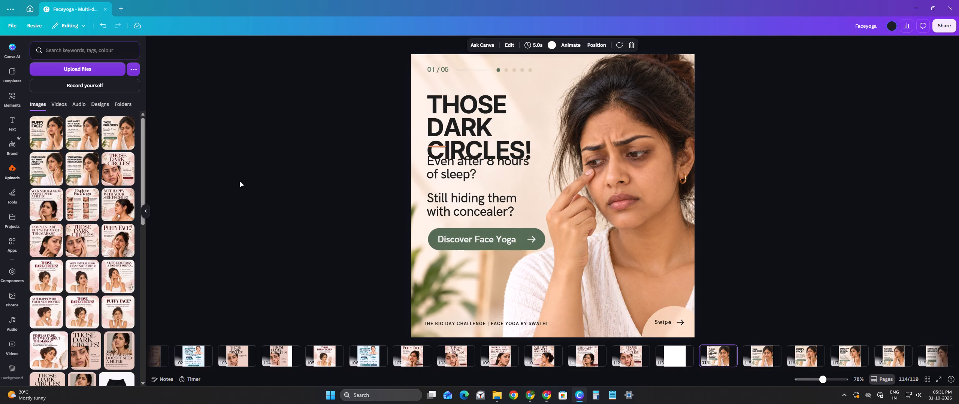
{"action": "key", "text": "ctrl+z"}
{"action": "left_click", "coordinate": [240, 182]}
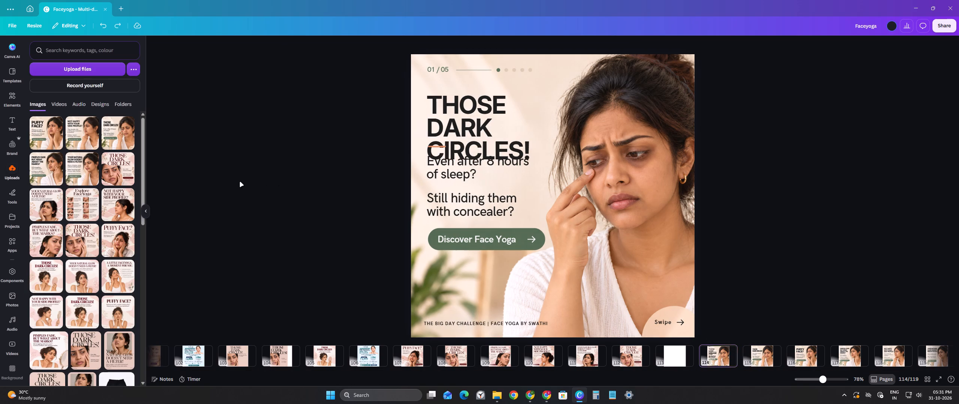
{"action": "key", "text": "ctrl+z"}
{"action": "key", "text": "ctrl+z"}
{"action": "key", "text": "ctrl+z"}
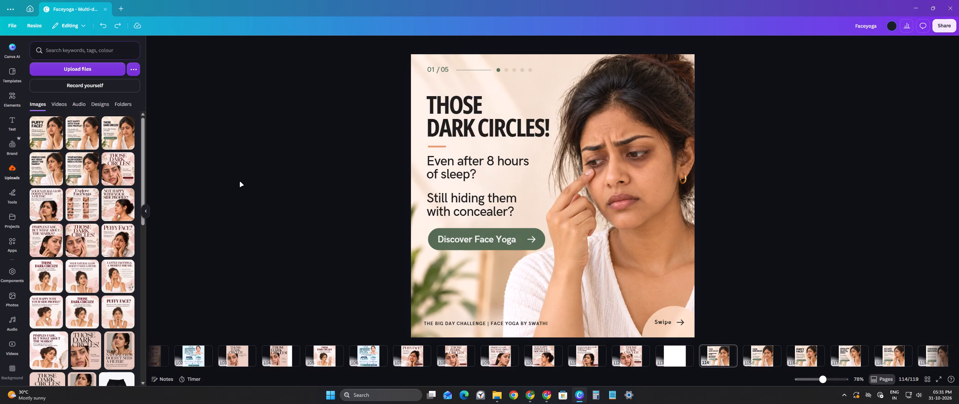
Undo the layer split on page 114 and split the "Those dark circles!" image into editable elements again with Magic Layers.
{"action": "key", "text": "ctrl+z"}
{"action": "left_click", "coordinate": [484, 122]}
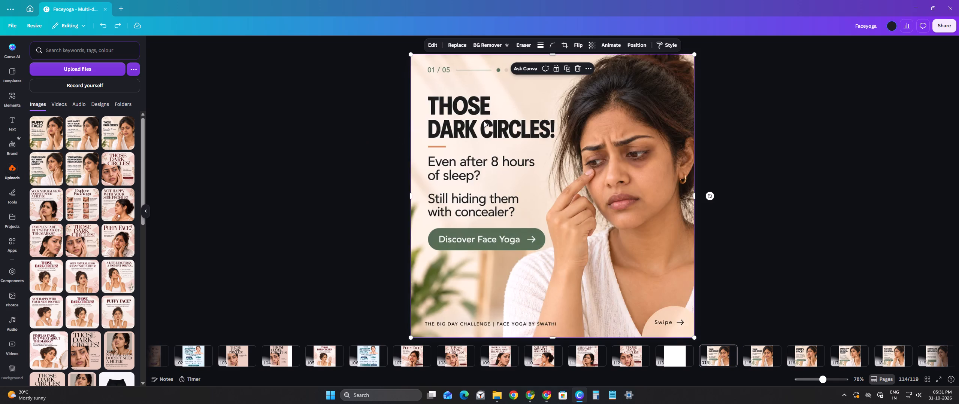
{"action": "left_click", "coordinate": [418, 50]}
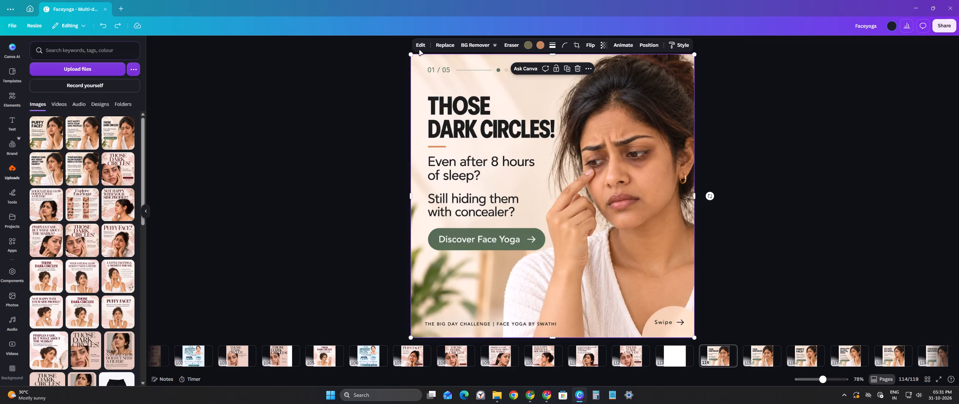
{"action": "left_click", "coordinate": [422, 46]}
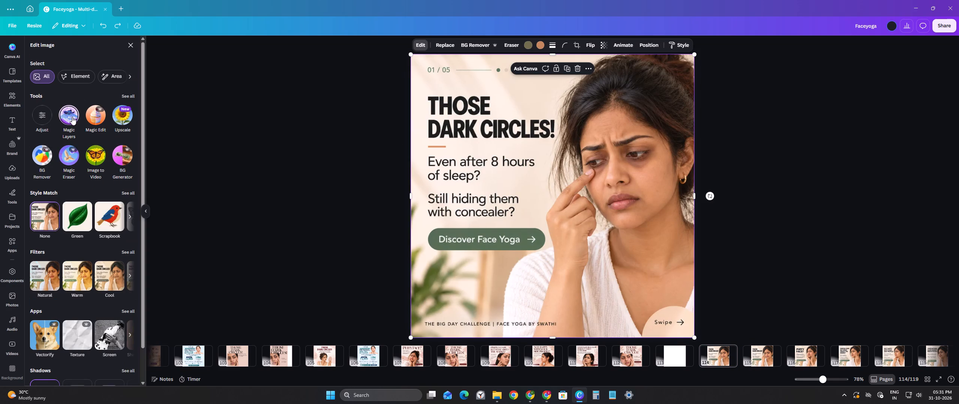
{"action": "left_click", "coordinate": [72, 117]}
{"action": "left_click", "coordinate": [465, 122]}
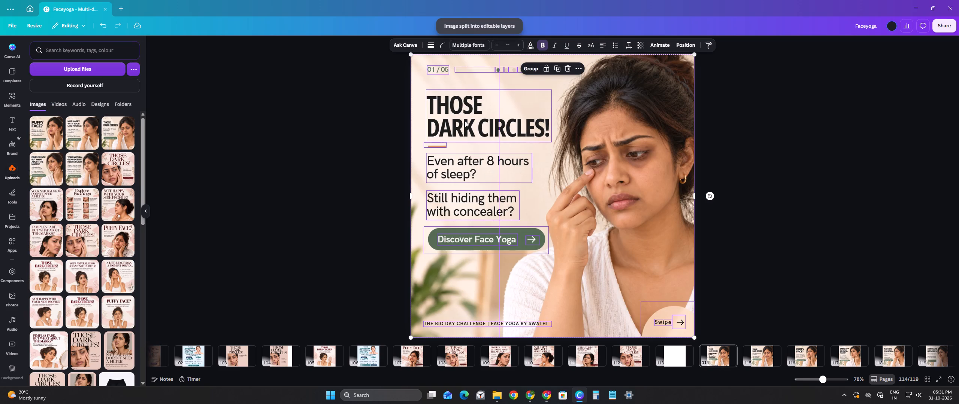
{"action": "left_click", "coordinate": [346, 126]}
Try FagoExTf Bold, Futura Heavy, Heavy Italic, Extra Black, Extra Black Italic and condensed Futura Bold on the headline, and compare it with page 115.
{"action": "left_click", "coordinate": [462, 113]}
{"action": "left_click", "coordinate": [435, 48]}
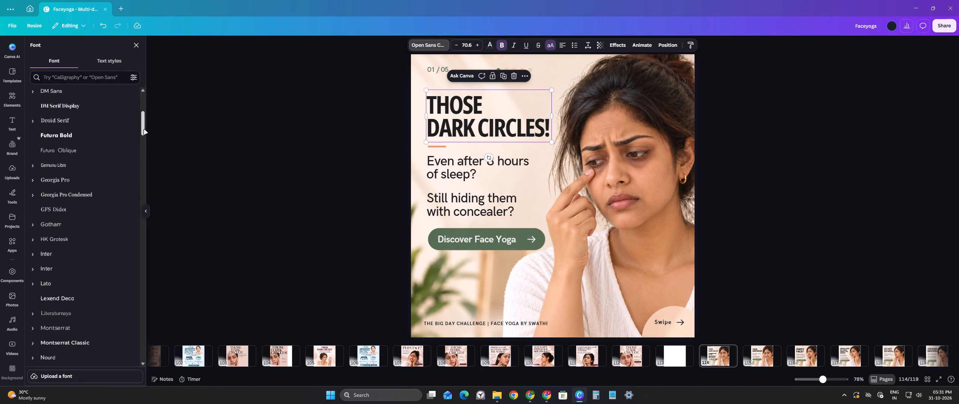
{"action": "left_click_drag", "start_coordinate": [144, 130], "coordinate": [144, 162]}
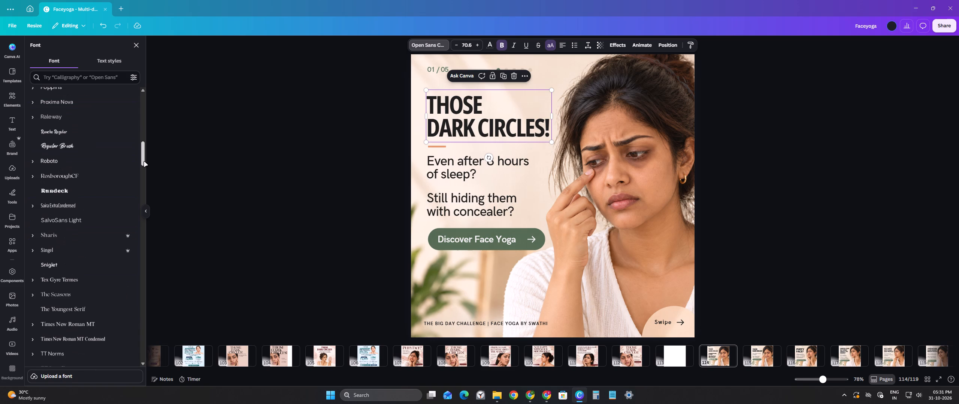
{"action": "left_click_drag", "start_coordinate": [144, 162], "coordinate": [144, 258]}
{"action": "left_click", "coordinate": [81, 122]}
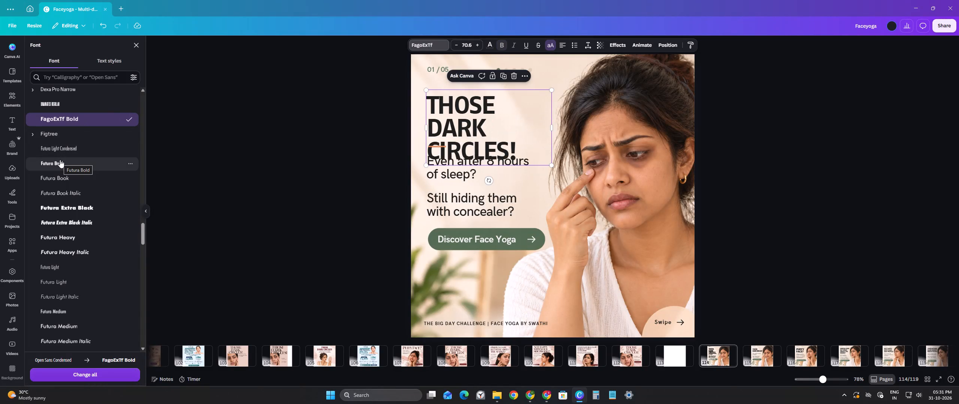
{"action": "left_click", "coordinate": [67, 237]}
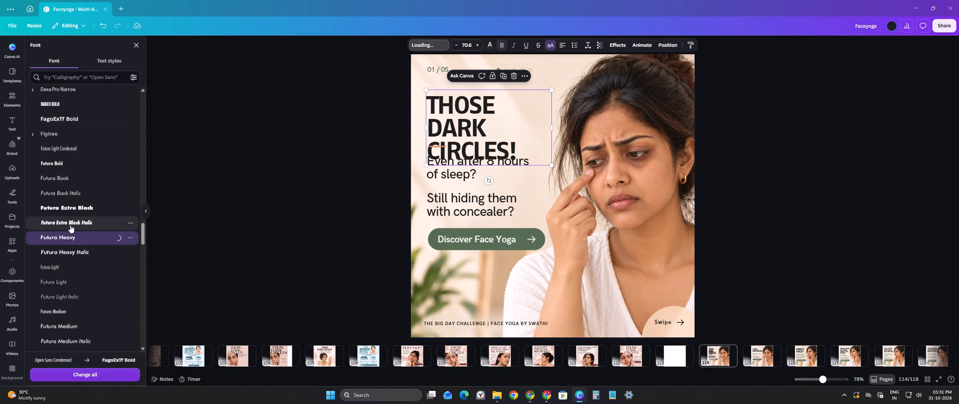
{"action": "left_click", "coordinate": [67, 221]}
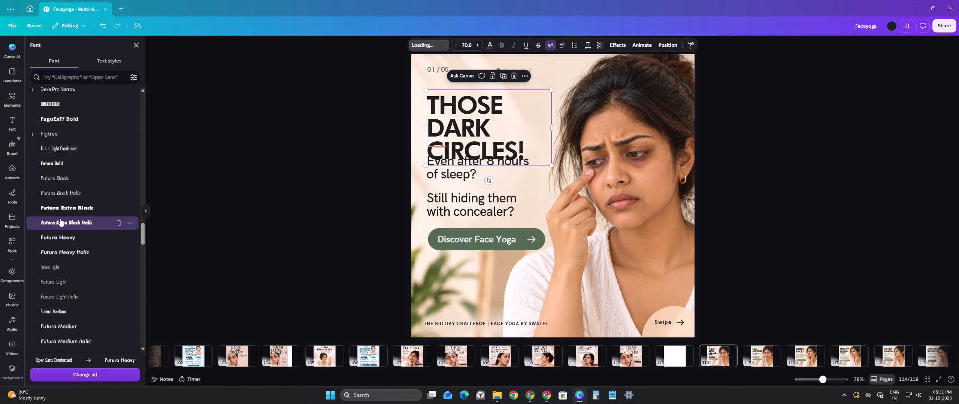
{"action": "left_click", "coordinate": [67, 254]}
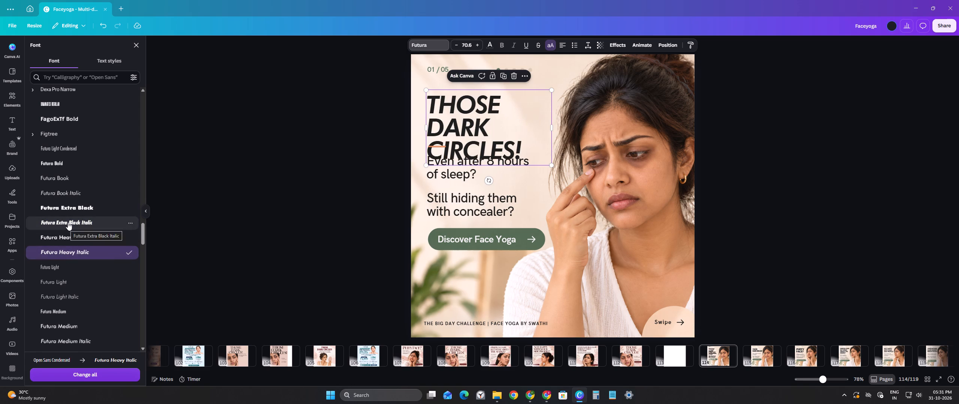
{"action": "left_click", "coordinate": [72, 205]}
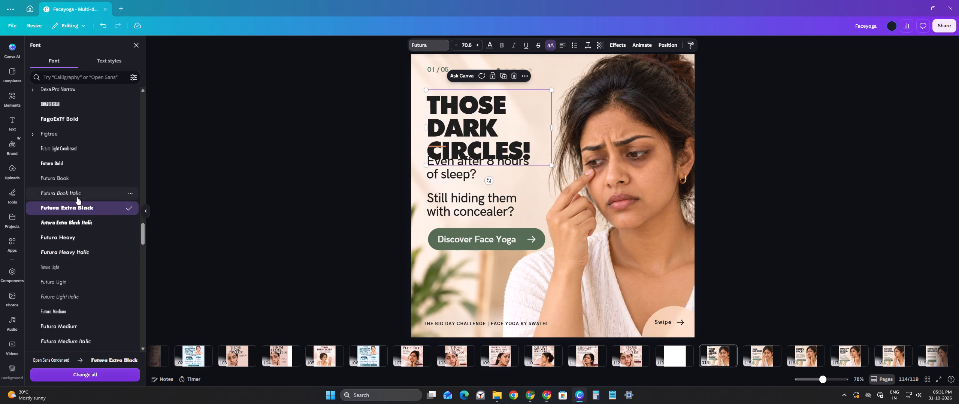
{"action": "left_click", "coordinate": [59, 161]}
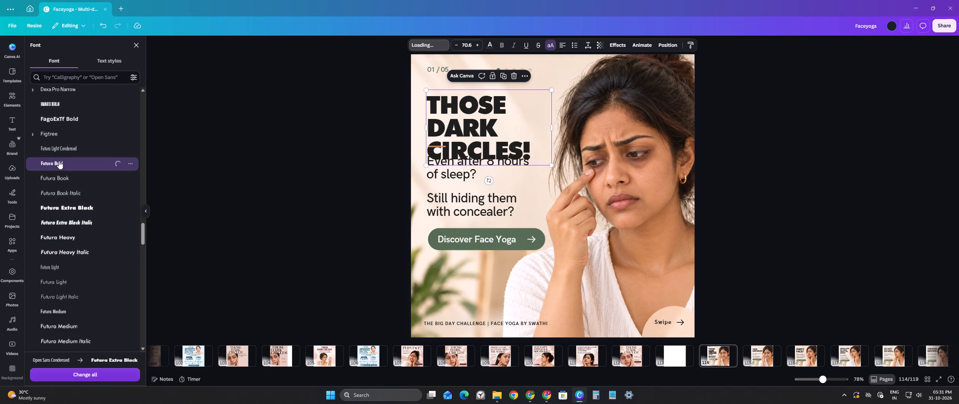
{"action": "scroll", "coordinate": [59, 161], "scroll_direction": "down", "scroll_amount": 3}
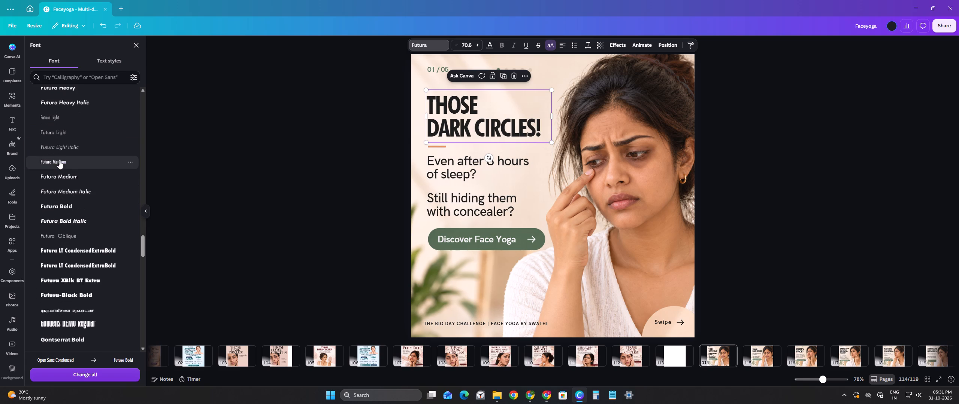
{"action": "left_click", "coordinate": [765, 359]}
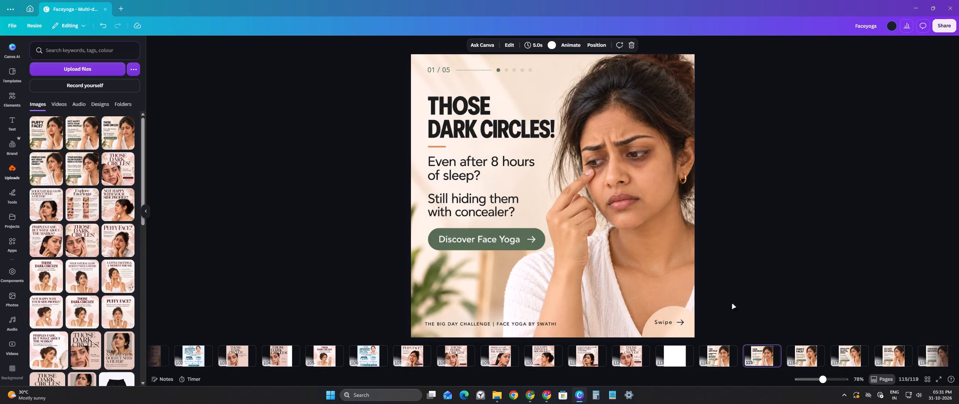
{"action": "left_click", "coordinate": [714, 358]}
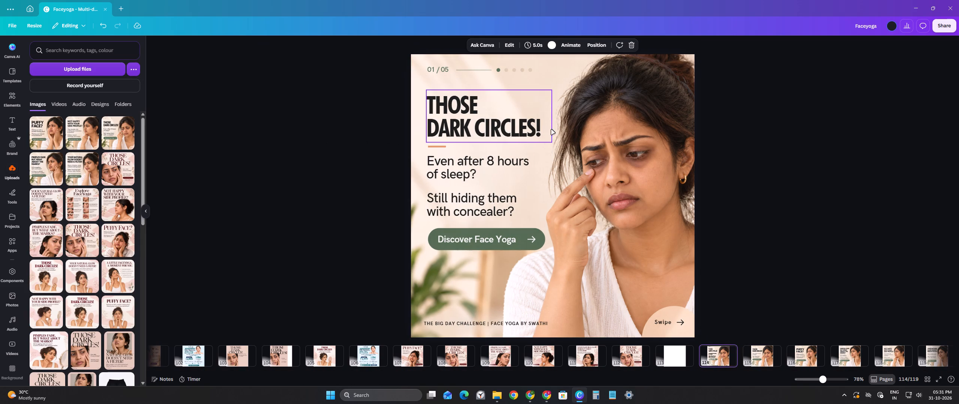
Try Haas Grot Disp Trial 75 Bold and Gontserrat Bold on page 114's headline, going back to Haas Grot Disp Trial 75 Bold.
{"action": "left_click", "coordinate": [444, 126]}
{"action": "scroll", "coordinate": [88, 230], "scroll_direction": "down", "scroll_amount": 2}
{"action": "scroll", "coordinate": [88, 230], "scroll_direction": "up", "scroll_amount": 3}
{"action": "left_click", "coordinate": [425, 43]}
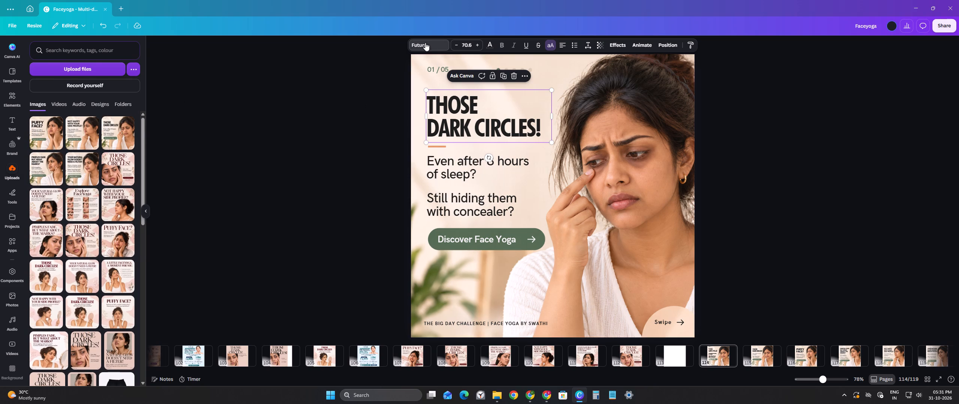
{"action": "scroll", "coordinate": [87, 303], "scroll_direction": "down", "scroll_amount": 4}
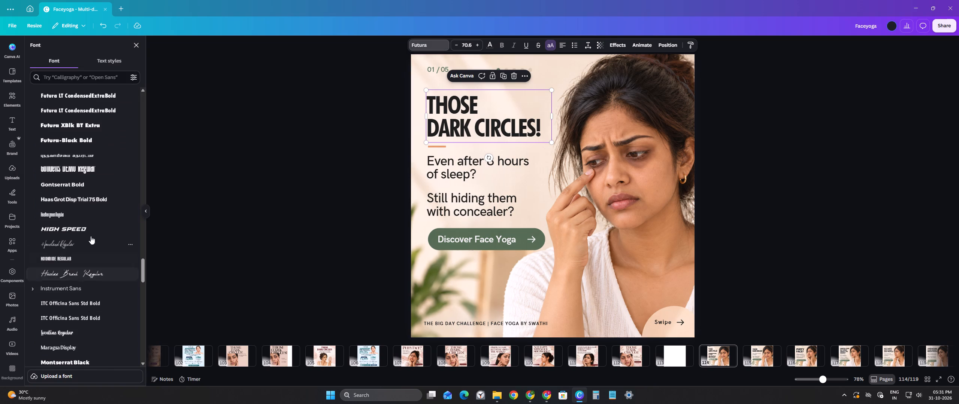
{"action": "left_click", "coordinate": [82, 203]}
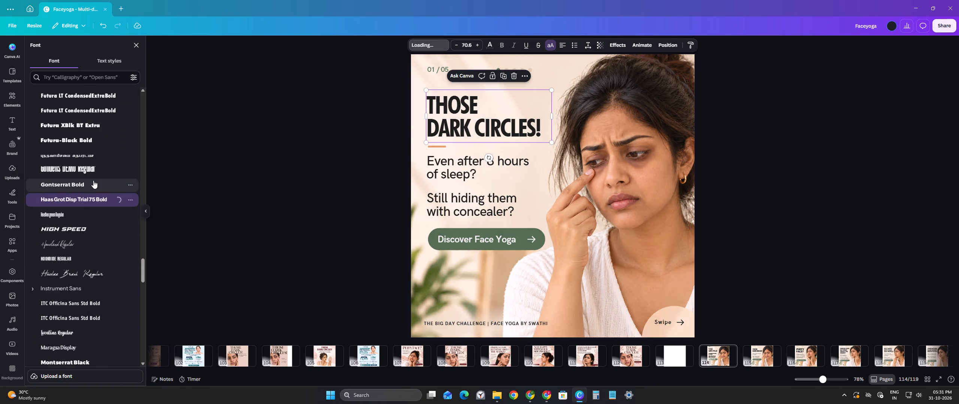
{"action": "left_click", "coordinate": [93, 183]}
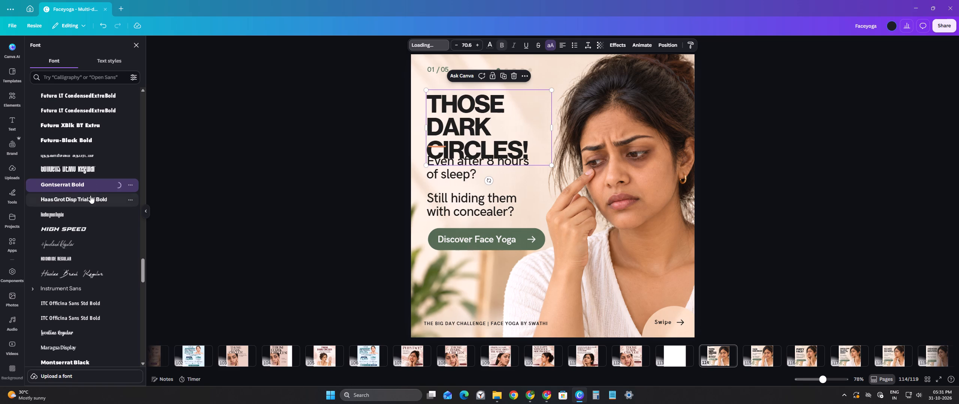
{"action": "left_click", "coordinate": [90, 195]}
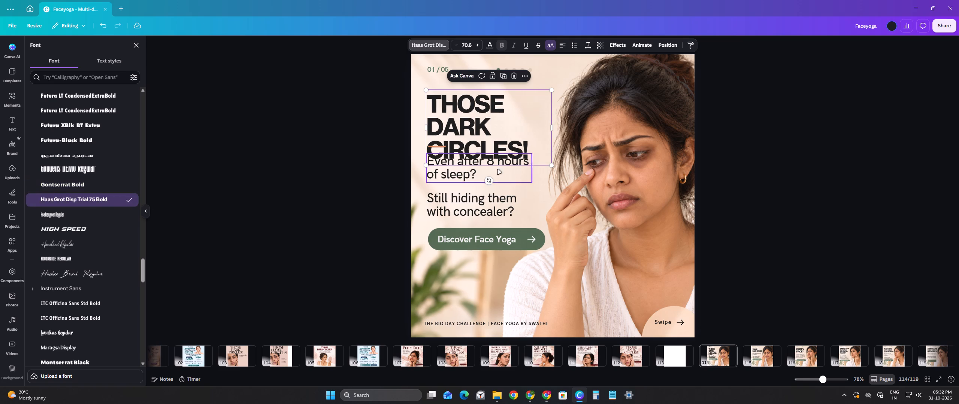
Widen the "Those dark circles!" headline's text box to about 563 and compare page 114 with page 115.
{"action": "left_click_drag", "start_coordinate": [554, 131], "coordinate": [585, 129]}
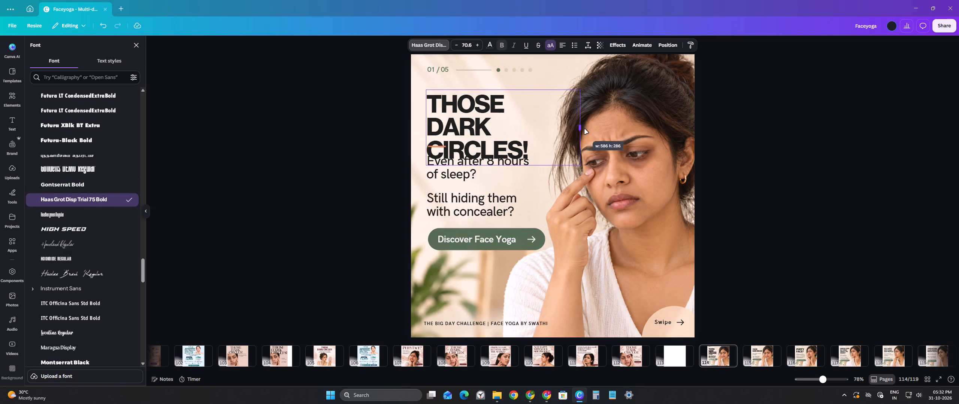
{"action": "left_click_drag", "start_coordinate": [585, 129], "coordinate": [576, 147]}
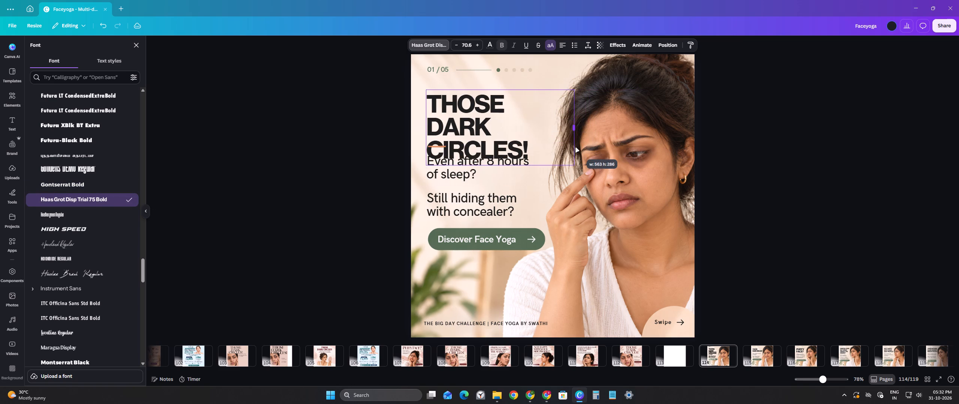
{"action": "left_click", "coordinate": [751, 357]}
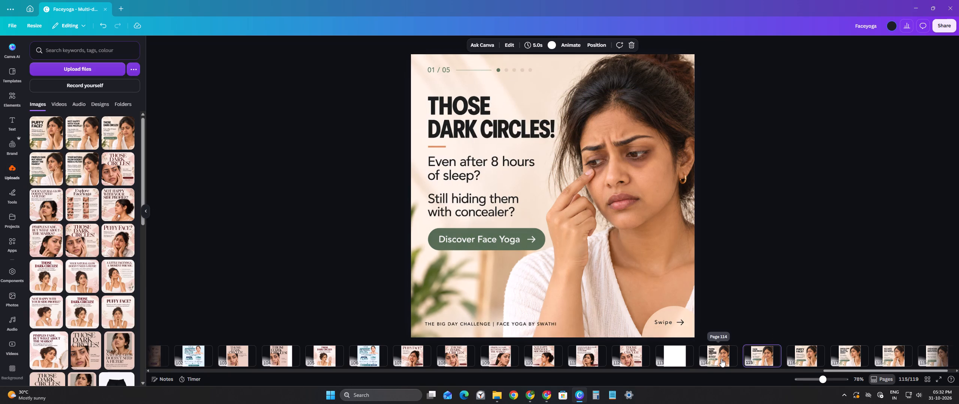
{"action": "left_click", "coordinate": [721, 359]}
{"action": "left_click", "coordinate": [741, 359]}
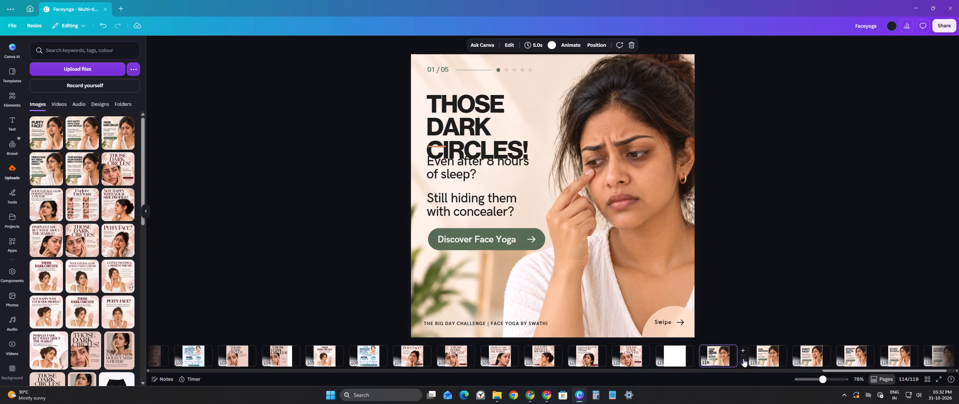
{"action": "left_click", "coordinate": [769, 356]}
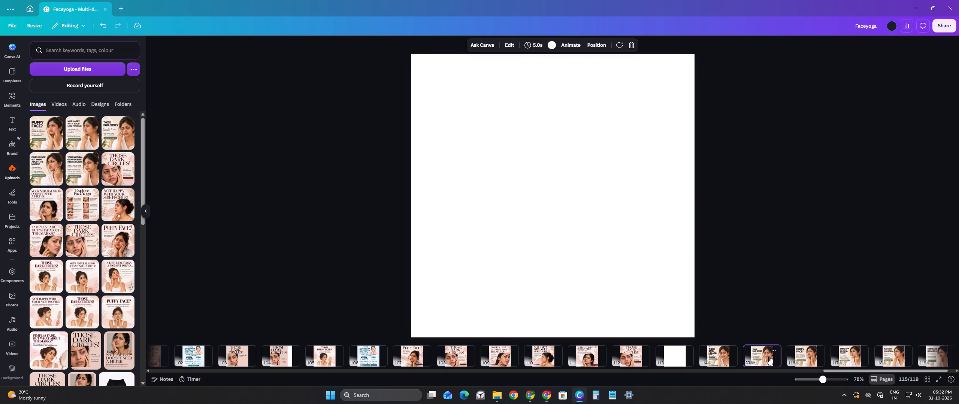
{"action": "left_click", "coordinate": [726, 355]}
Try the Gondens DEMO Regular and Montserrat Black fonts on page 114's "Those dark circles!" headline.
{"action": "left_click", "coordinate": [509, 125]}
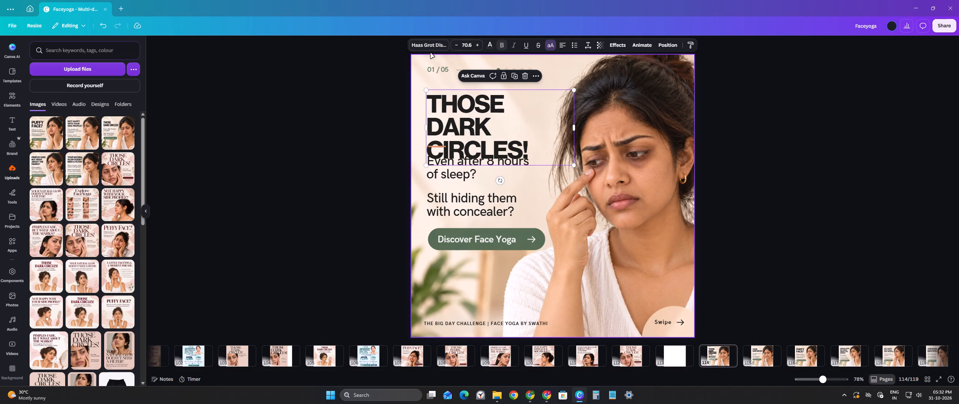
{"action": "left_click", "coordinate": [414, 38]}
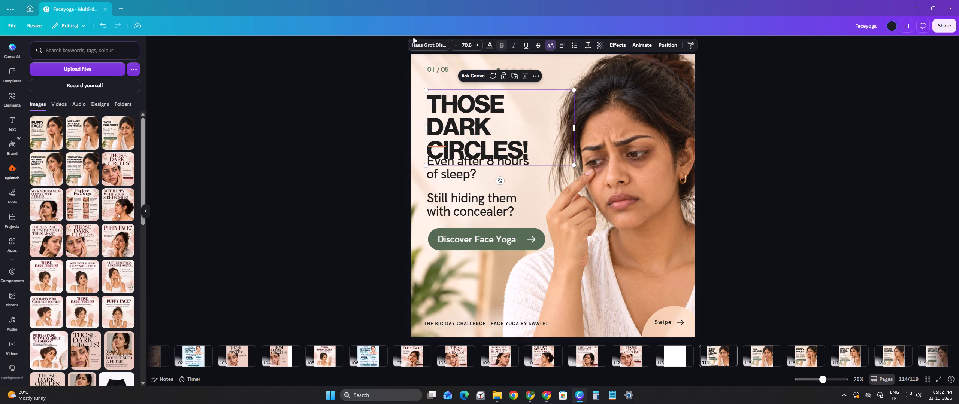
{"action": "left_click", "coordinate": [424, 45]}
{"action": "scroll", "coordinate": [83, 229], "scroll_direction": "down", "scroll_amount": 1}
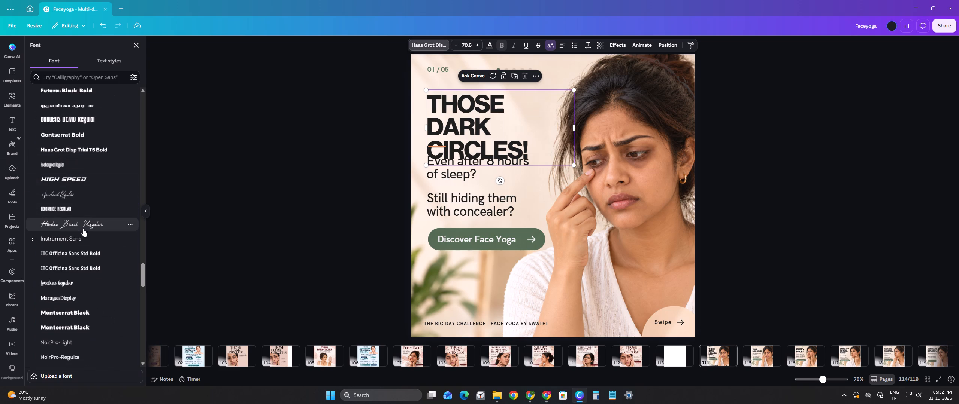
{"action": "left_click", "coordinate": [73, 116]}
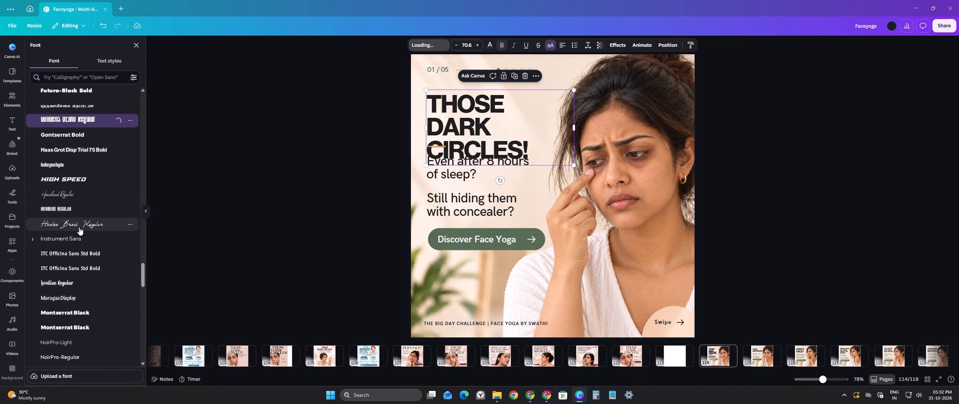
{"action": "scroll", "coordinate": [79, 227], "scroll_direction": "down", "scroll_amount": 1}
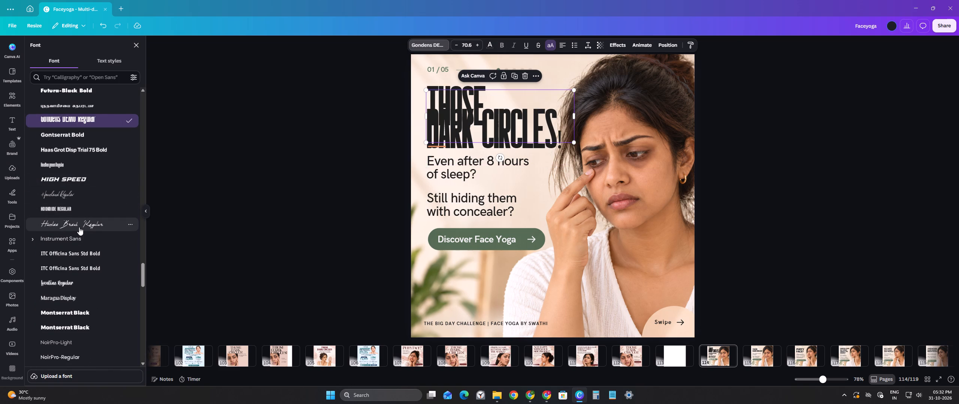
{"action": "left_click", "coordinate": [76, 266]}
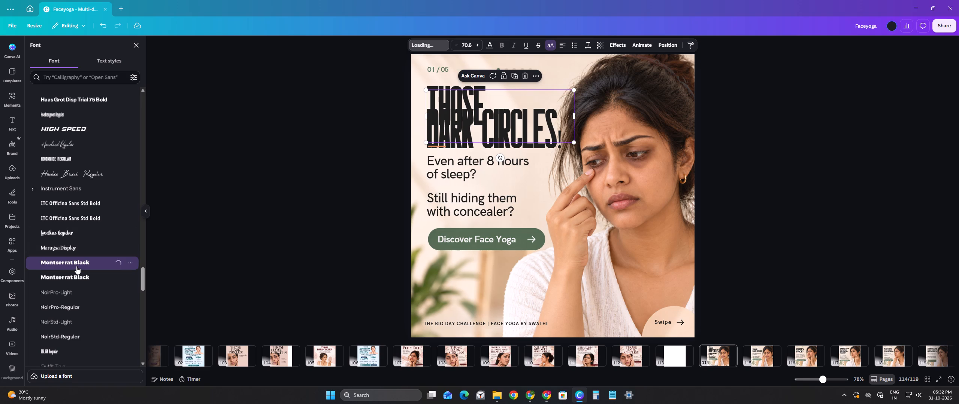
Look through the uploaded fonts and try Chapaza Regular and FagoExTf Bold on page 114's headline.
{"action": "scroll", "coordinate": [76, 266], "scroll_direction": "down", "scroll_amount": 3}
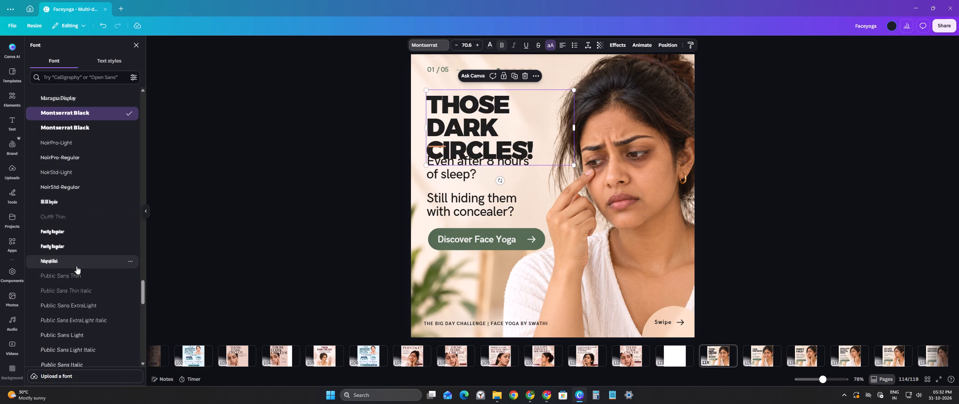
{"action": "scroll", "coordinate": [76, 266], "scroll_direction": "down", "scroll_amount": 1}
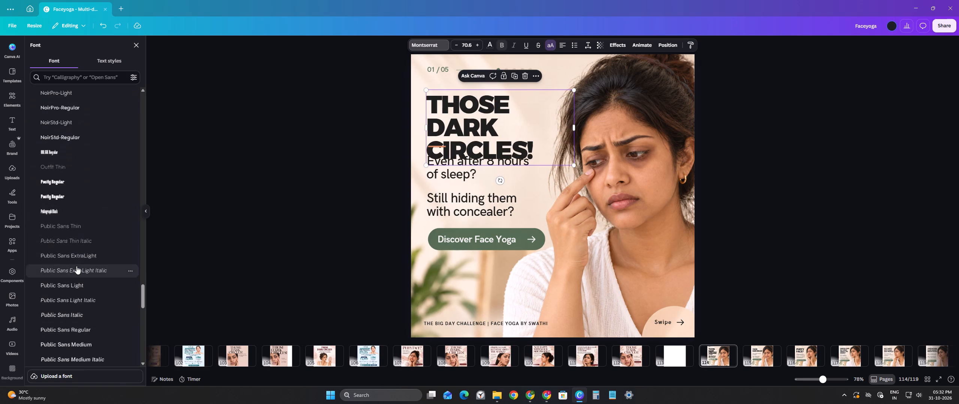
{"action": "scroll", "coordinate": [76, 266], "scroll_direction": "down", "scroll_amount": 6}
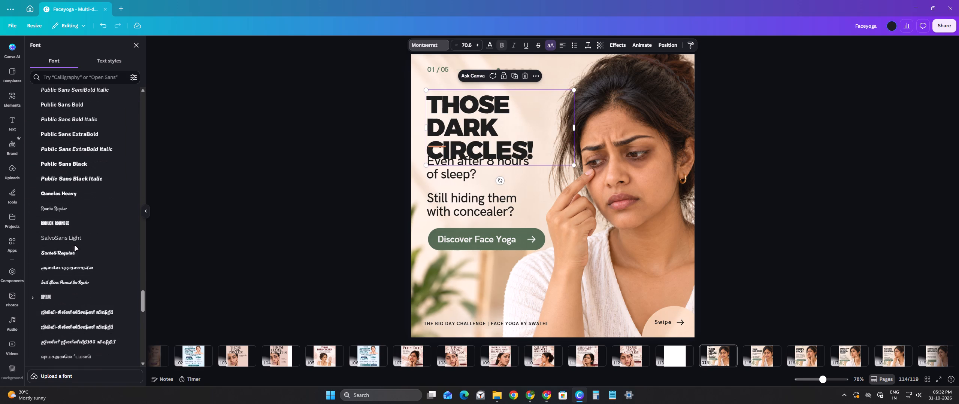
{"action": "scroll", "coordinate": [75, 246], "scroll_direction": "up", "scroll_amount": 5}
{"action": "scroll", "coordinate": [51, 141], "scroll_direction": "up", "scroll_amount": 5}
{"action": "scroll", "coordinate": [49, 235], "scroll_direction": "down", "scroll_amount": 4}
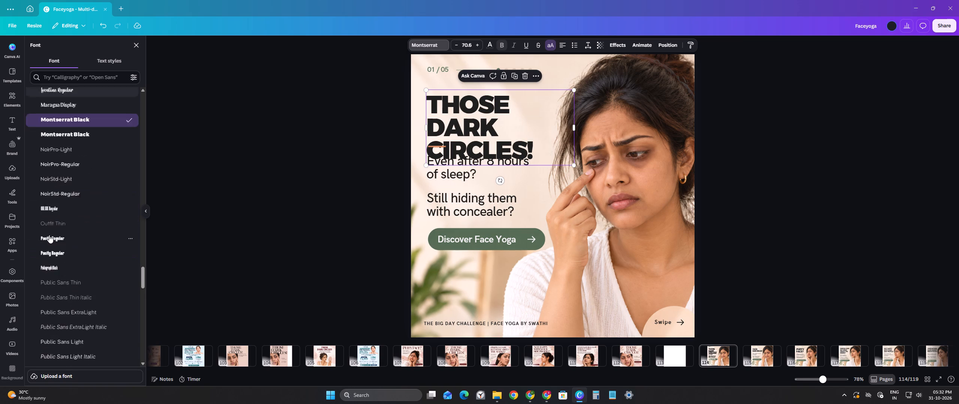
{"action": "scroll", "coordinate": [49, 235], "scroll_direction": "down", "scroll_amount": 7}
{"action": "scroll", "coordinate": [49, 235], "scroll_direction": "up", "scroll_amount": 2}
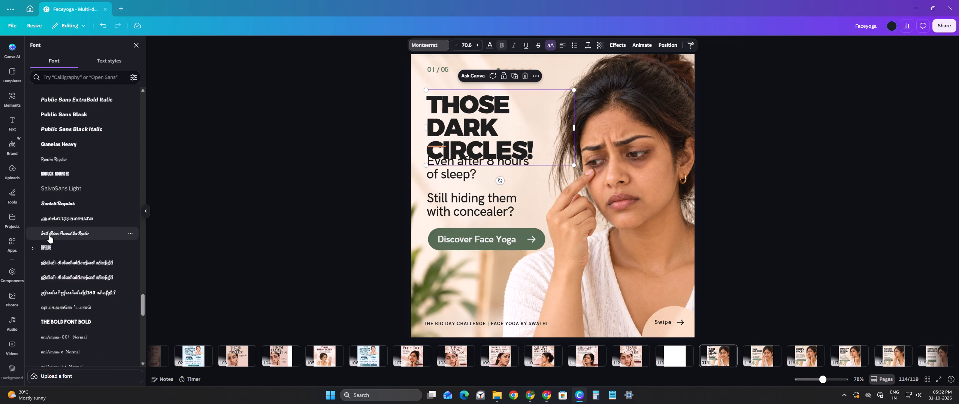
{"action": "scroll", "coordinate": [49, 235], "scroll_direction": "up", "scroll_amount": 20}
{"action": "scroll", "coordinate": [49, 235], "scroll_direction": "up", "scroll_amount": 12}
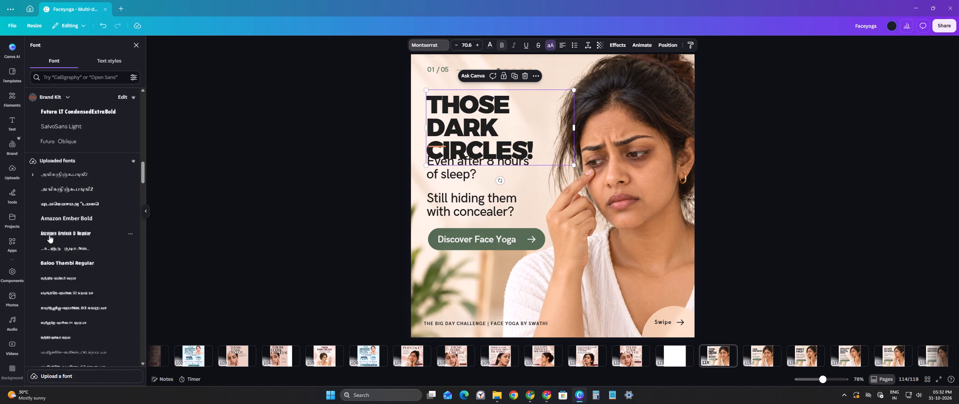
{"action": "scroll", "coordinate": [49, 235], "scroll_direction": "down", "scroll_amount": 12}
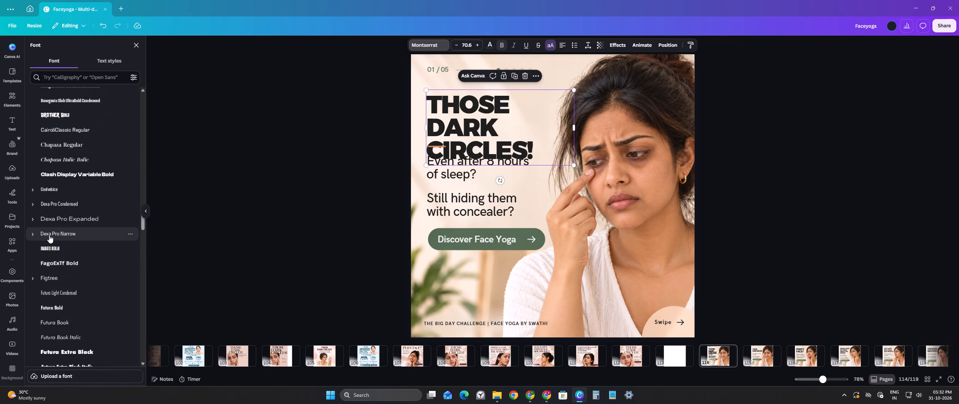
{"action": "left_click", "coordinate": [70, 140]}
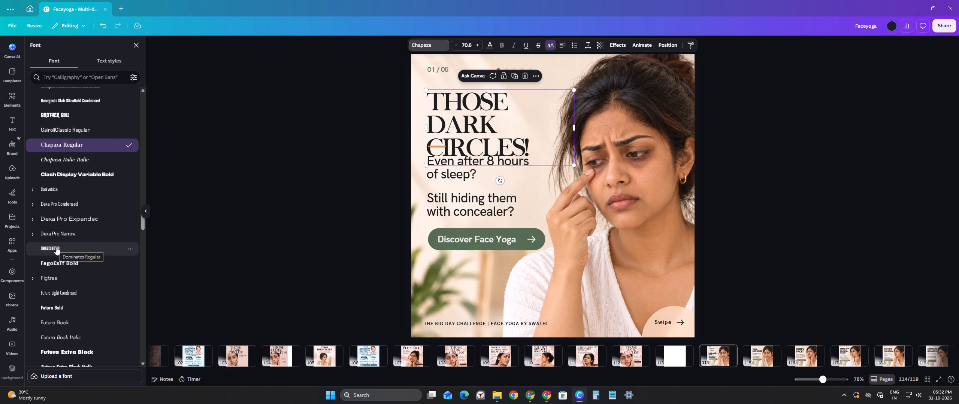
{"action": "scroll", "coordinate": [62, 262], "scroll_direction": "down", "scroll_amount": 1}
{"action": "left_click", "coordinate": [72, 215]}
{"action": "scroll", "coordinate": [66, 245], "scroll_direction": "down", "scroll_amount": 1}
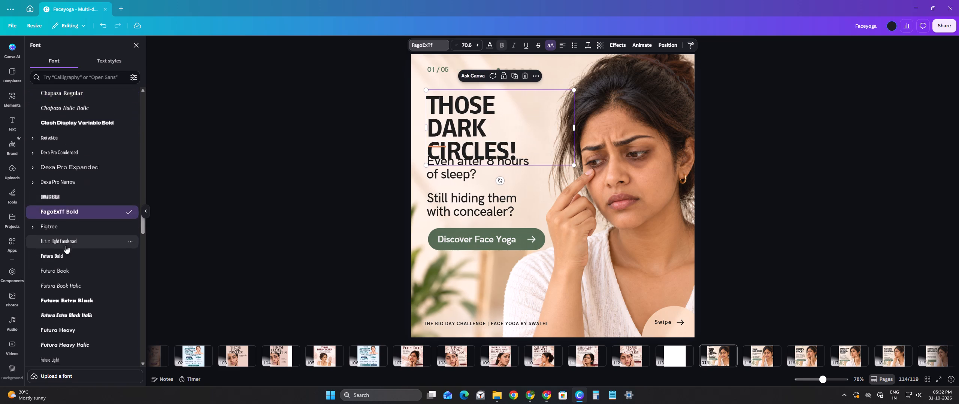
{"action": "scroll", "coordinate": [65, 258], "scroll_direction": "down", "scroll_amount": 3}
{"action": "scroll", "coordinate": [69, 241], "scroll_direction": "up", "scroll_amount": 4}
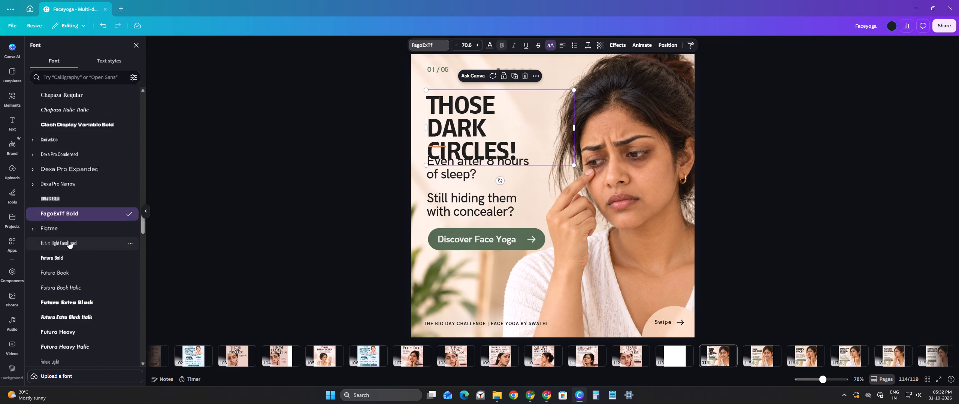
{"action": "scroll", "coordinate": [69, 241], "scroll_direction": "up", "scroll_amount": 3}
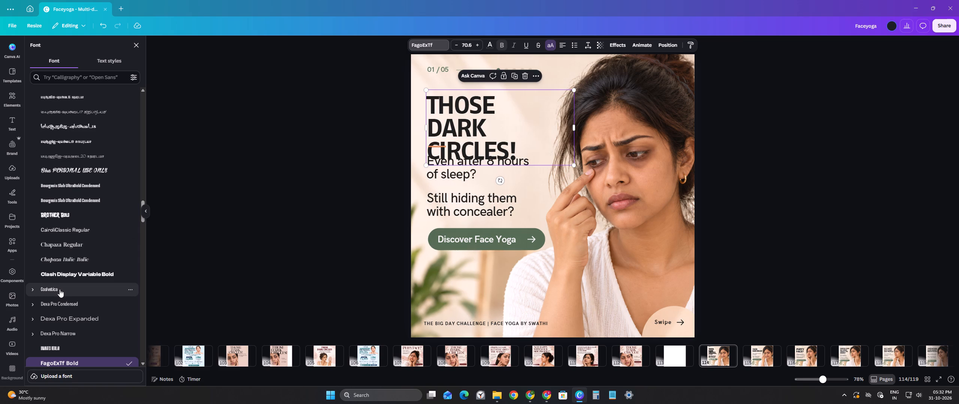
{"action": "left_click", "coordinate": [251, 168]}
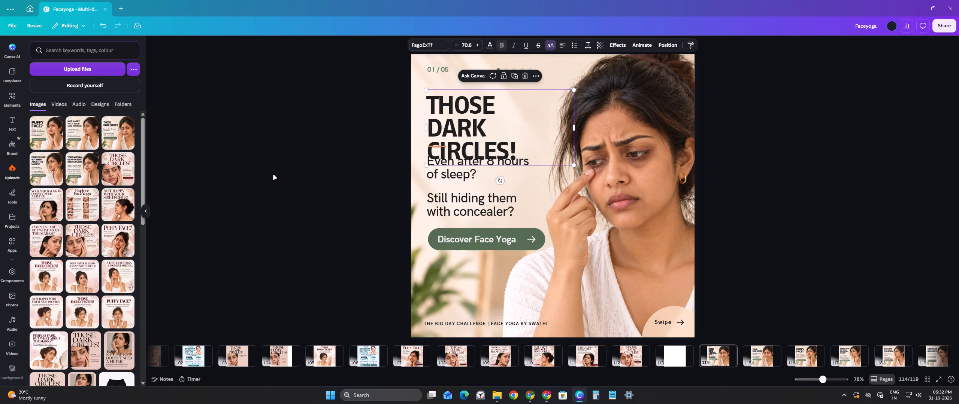
Undo all the headline font trials and text box changes on page 114, keeping the split layers with the headline in Open Sans Condensed.
{"action": "key", "text": "ctrl+z"}
{"action": "key", "text": "ctrl+z"}
{"action": "key", "text": "ctrl+z"}
{"action": "key", "text": "ctrl+z"}
{"action": "key", "text": "ctrl+z"}
{"action": "key", "text": "ctrl+z"}
{"action": "key", "text": "ctrl+z"}
{"action": "key", "text": "ctrl+z"}
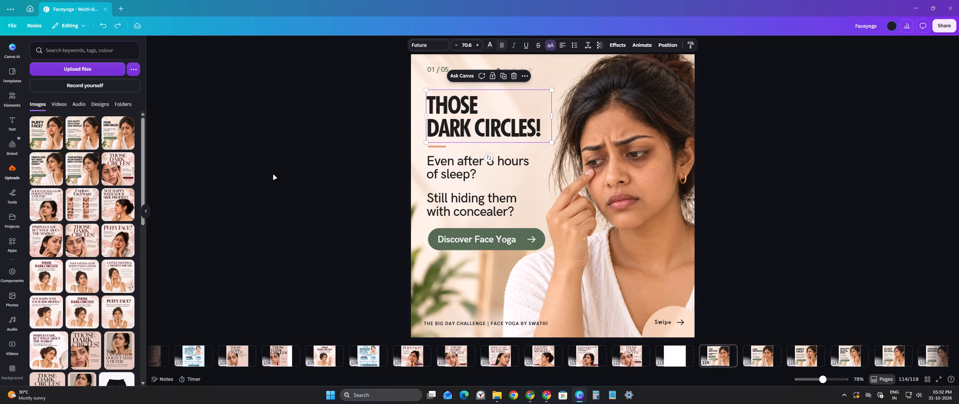
{"action": "key", "text": "ctrl+z"}
{"action": "key", "text": "ctrl+z"}
{"action": "key", "text": "ctrl+z"}
{"action": "key", "text": "ctrl+z"}
{"action": "key", "text": "ctrl+z"}
{"action": "key", "text": "ctrl+z"}
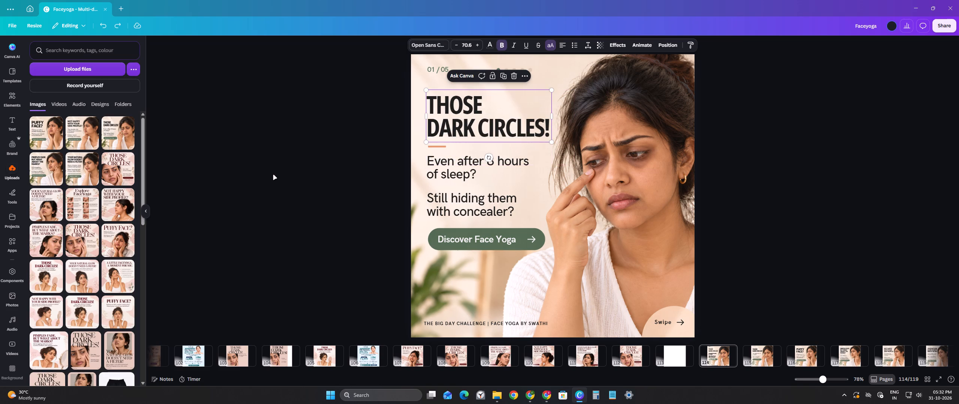
{"action": "key", "text": "ctrl+z"}
{"action": "left_click", "coordinate": [117, 23]}
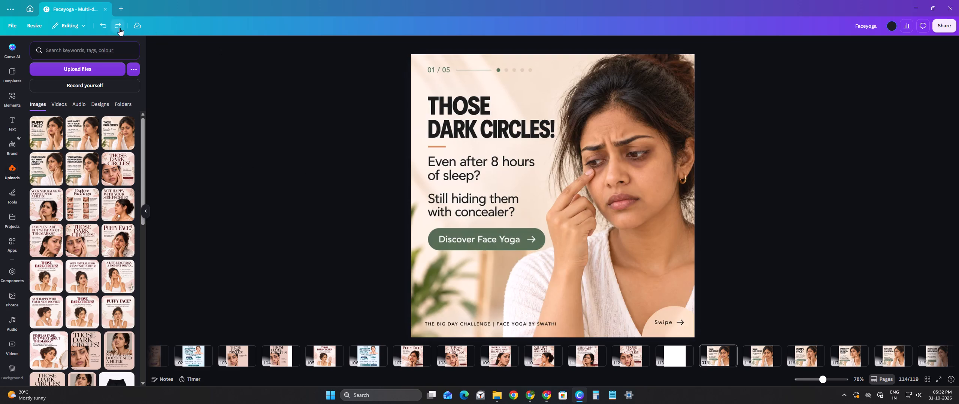
{"action": "left_click", "coordinate": [406, 128]}
Search the fonts for "open" and set the "Those dark circles!" headline to Open Sans Condensed ExtraBold.
{"action": "left_click", "coordinate": [470, 117]}
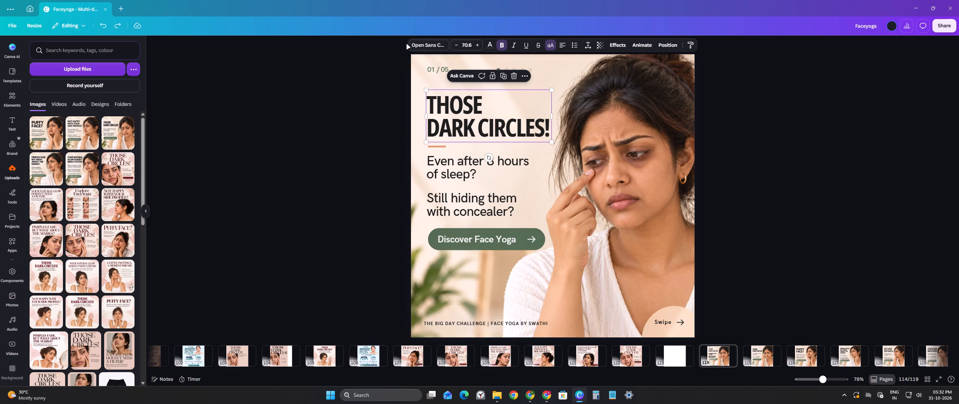
{"action": "left_click", "coordinate": [418, 47]}
{"action": "left_click", "coordinate": [113, 71]}
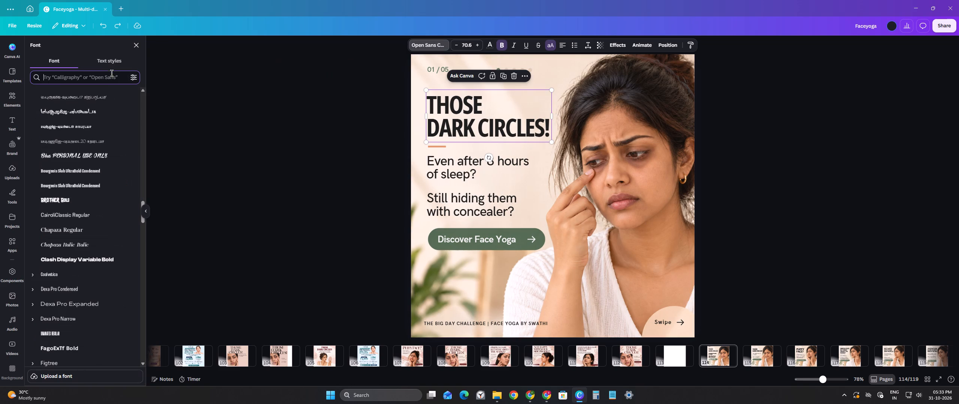
{"action": "type", "text": "open"}
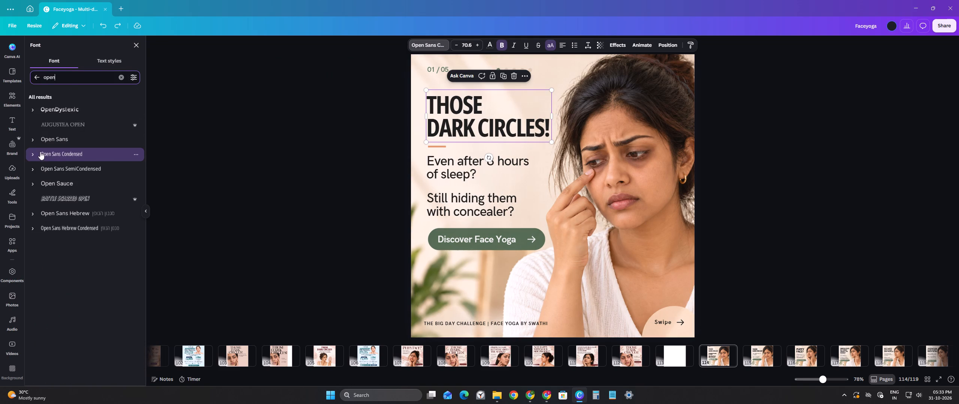
{"action": "left_click", "coordinate": [33, 155]}
{"action": "left_click", "coordinate": [57, 243]}
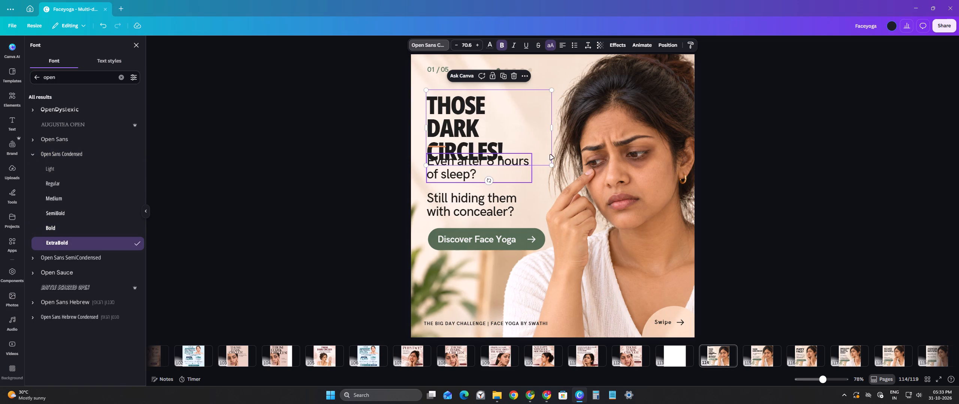
Resize the headline to font size 69.3, with its text box wide enough to fit "DARK CIRCLES!" on one line.
{"action": "left_click_drag", "start_coordinate": [551, 164], "coordinate": [538, 145]}
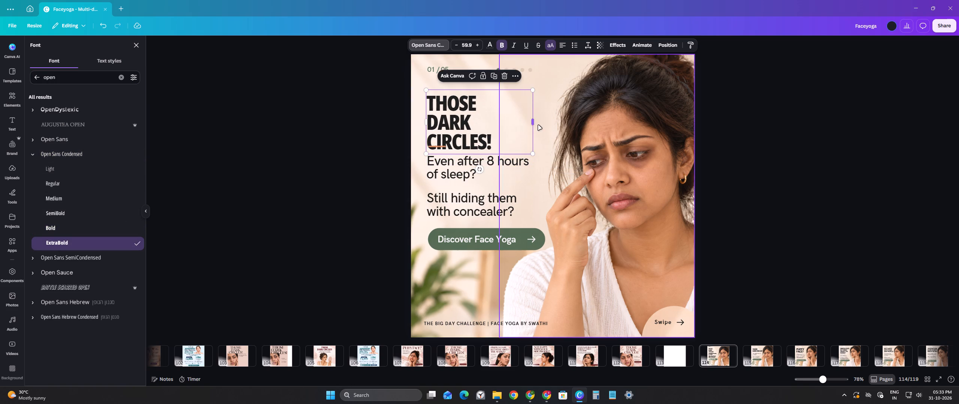
{"action": "left_click_drag", "start_coordinate": [532, 123], "coordinate": [541, 124]}
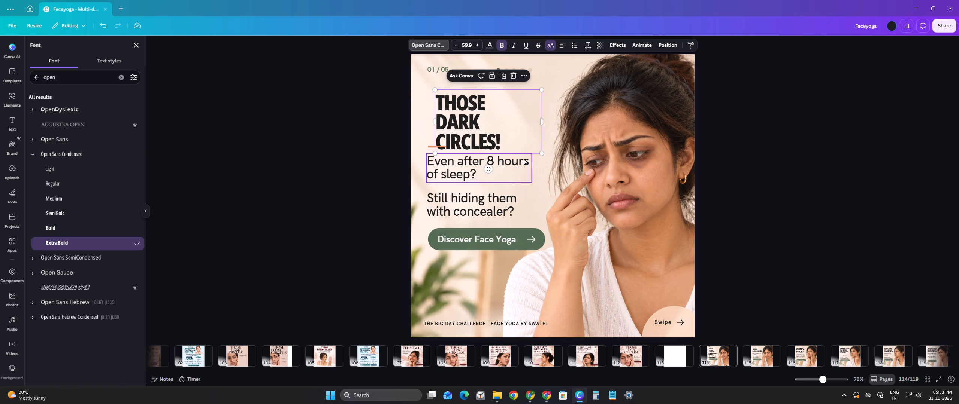
{"action": "key", "text": "ctrl+z"}
{"action": "left_click_drag", "start_coordinate": [535, 123], "coordinate": [547, 123]}
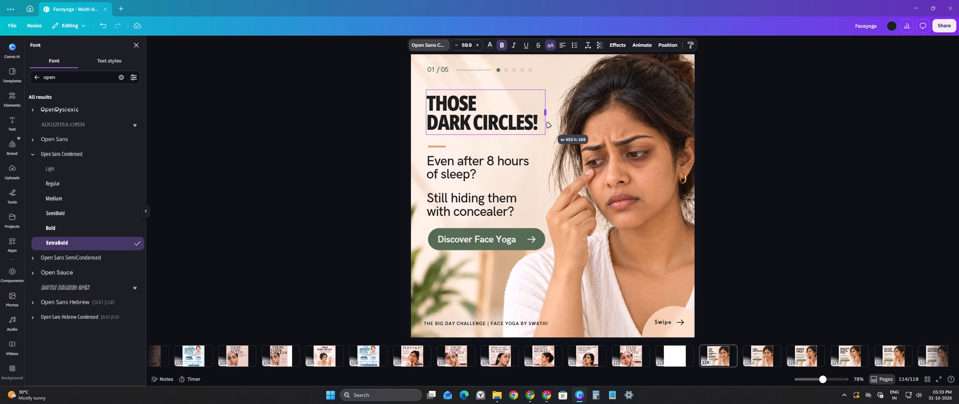
{"action": "left_click_drag", "start_coordinate": [547, 123], "coordinate": [545, 122]}
{"action": "left_click_drag", "start_coordinate": [542, 135], "coordinate": [547, 141]}
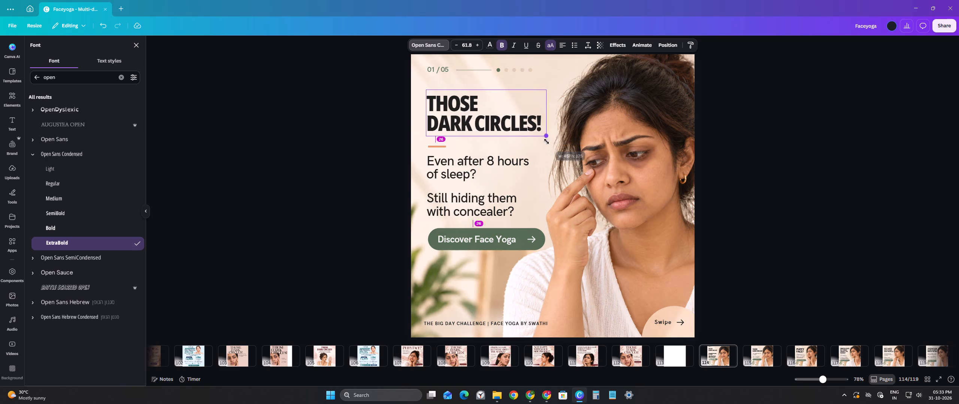
{"action": "left_click_drag", "start_coordinate": [547, 141], "coordinate": [557, 150]}
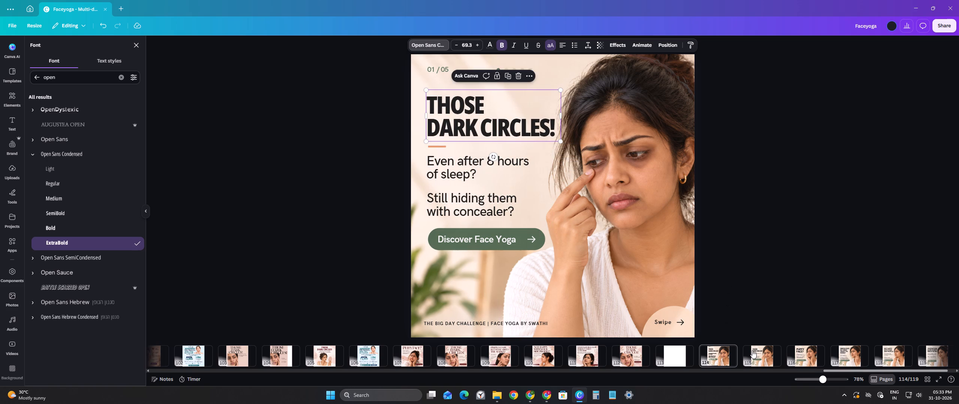
Compare the headline's font, size and position on page 114 with the original slide on page 115.
{"action": "left_click", "coordinate": [752, 350]}
{"action": "left_click", "coordinate": [717, 357]}
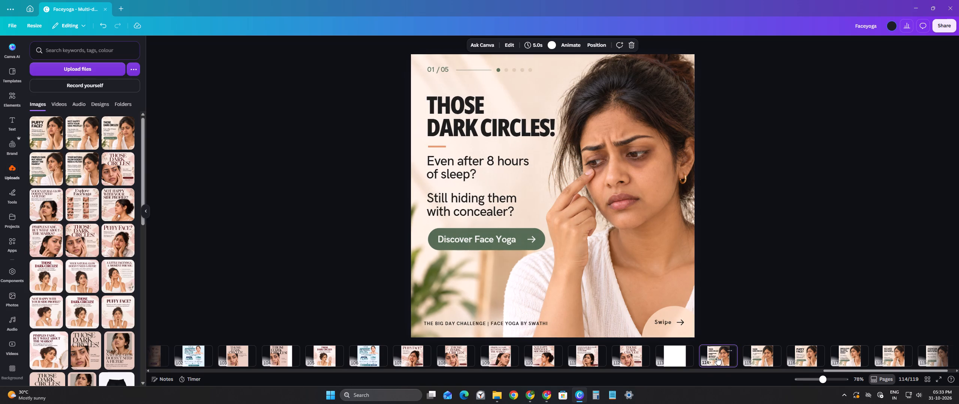
{"action": "left_click", "coordinate": [530, 121]}
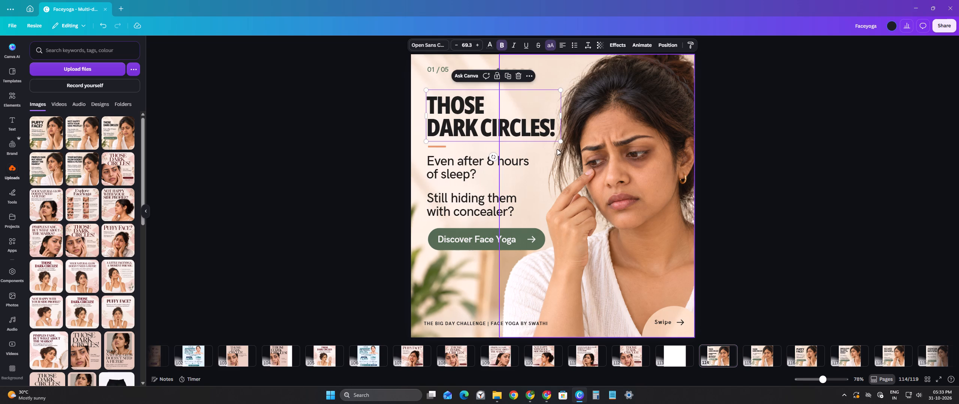
{"action": "left_click", "coordinate": [764, 352]}
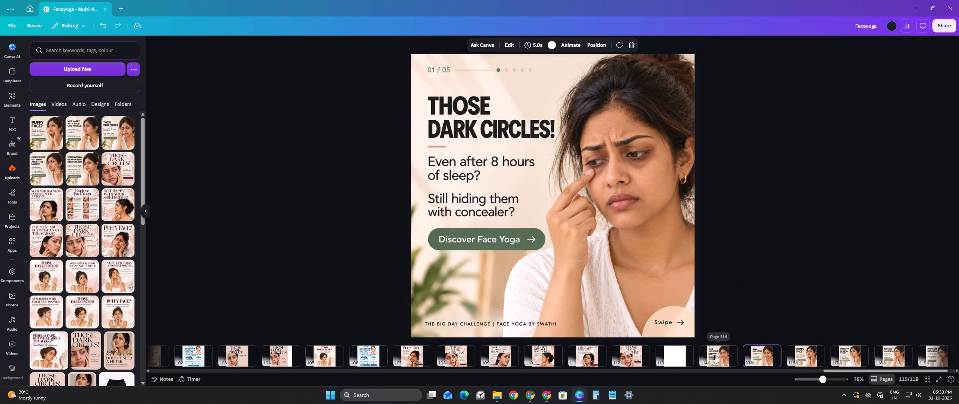
{"action": "left_click", "coordinate": [715, 355]}
{"action": "left_click", "coordinate": [507, 126]}
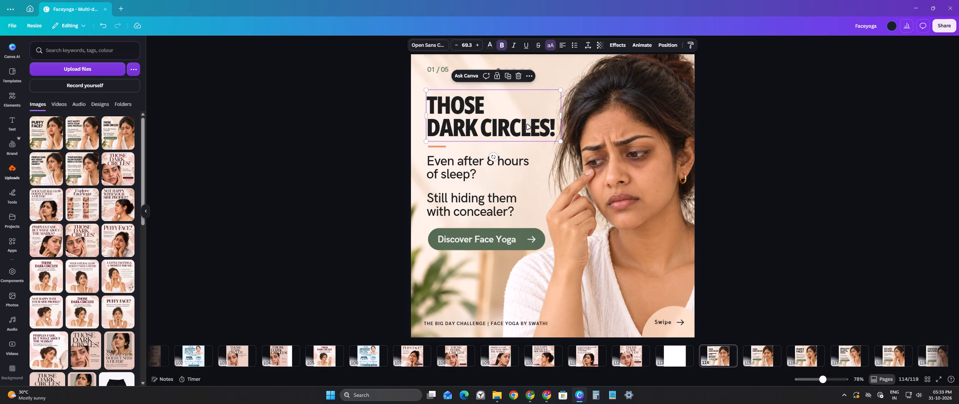
{"action": "left_click_drag", "start_coordinate": [460, 118], "coordinate": [463, 123]}
Move the "Those dark circles!" headline slightly lower, to sit just above the orange accent line.
{"action": "left_click_drag", "start_coordinate": [463, 123], "coordinate": [461, 125]}
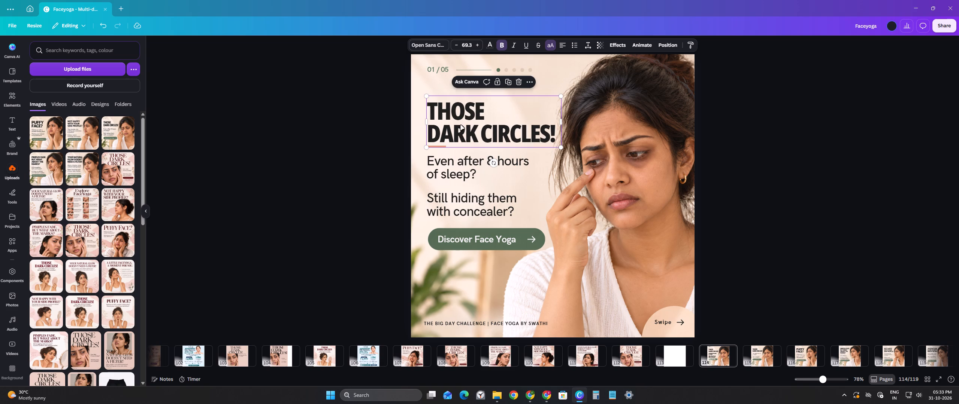
{"action": "left_click", "coordinate": [370, 135]}
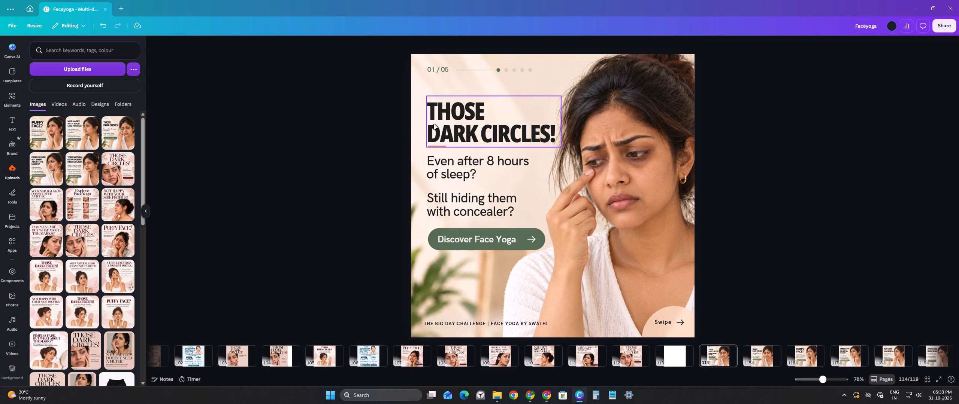
Group the headline, accent line, both body text blocks and the "Discover Face Yoga" button with its arrow.
{"action": "left_click", "coordinate": [434, 125]}
{"action": "left_click", "coordinate": [444, 146], "text": "shift"}
{"action": "left_click", "coordinate": [438, 166], "text": "shift"}
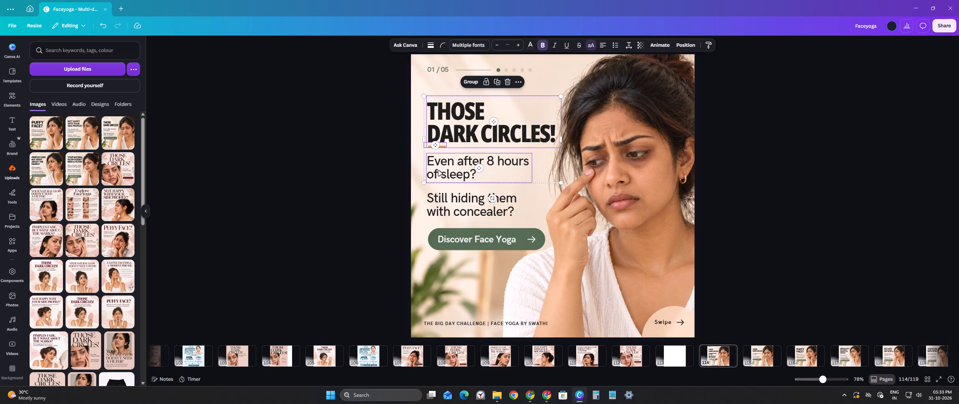
{"action": "left_click", "coordinate": [439, 199], "text": "shift"}
{"action": "left_click", "coordinate": [443, 234], "text": "shift"}
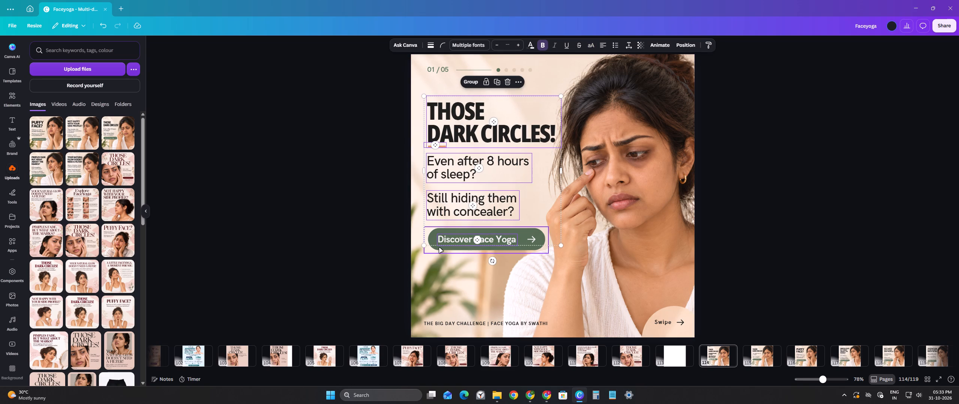
{"action": "left_click", "coordinate": [439, 248], "text": "shift"}
{"action": "left_click", "coordinate": [531, 239], "text": "shift"}
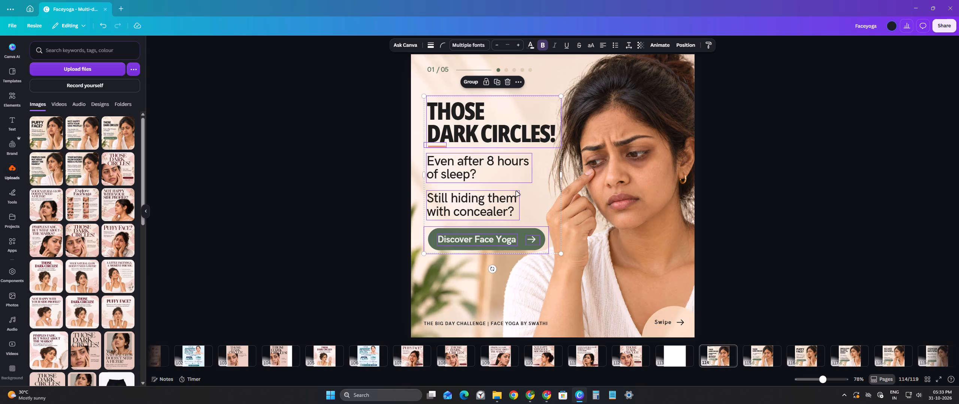
{"action": "left_click", "coordinate": [474, 86]}
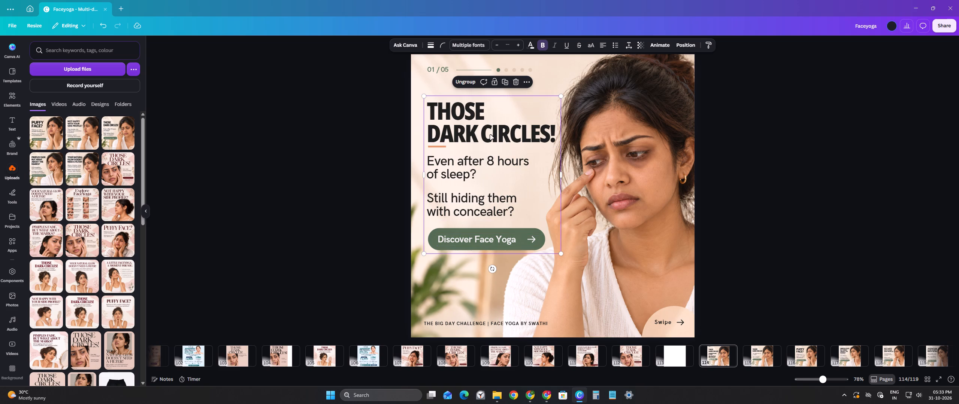
Nudge the grouped text block down and slightly left on page 114, leaving more space below the "01 / 05" marker.
{"action": "key", "text": "Down"}
{"action": "key", "text": "Down"}
{"action": "key", "text": "Down"}
{"action": "key", "text": "Down"}
{"action": "key", "text": "Down"}
{"action": "key", "text": "Down"}
{"action": "key", "text": "Down"}
{"action": "key", "text": "Down"}
{"action": "key", "text": "Down"}
{"action": "key", "text": "Down"}
{"action": "key", "text": "Down"}
{"action": "key", "text": "Down"}
{"action": "key", "text": "Down"}
{"action": "key", "text": "Down"}
{"action": "left_click", "coordinate": [422, 171]}
{"action": "left_click", "coordinate": [379, 180]}
{"action": "left_click", "coordinate": [500, 163]}
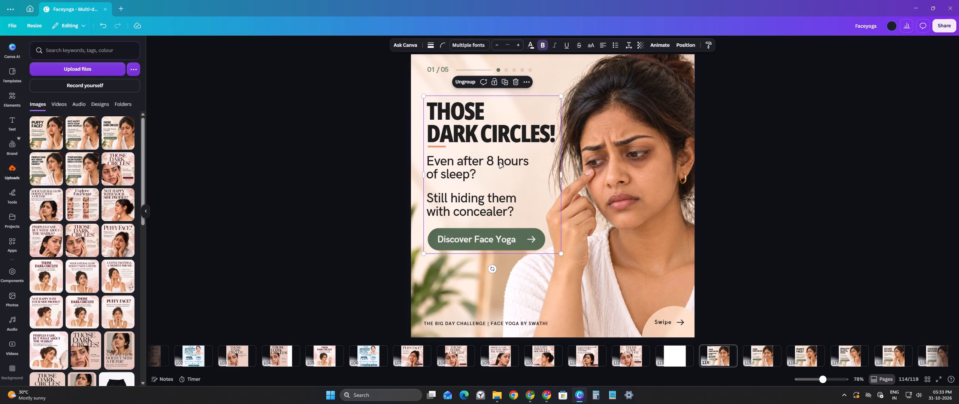
{"action": "key", "text": "Down"}
{"action": "key", "text": "Down"}
{"action": "key", "text": "Down"}
{"action": "key", "text": "Down"}
{"action": "key", "text": "Down"}
{"action": "key", "text": "Down"}
{"action": "key", "text": "Down"}
{"action": "key", "text": "Down"}
{"action": "key", "text": "Down"}
{"action": "key", "text": "Down"}
{"action": "key", "text": "Down"}
{"action": "key", "text": "Down"}
{"action": "key", "text": "Down"}
{"action": "key", "text": "Down"}
{"action": "key", "text": "Down"}
{"action": "key", "text": "Down"}
{"action": "key", "text": "Down"}
{"action": "key", "text": "Down"}
{"action": "key", "text": "Down"}
{"action": "key", "text": "Down"}
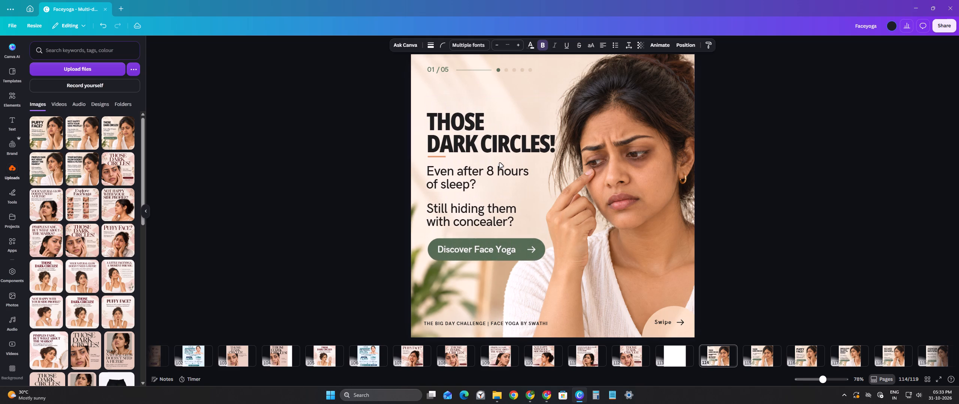
{"action": "key", "text": "Left"}
{"action": "key", "text": "Left"}
{"action": "key", "text": "Left"}
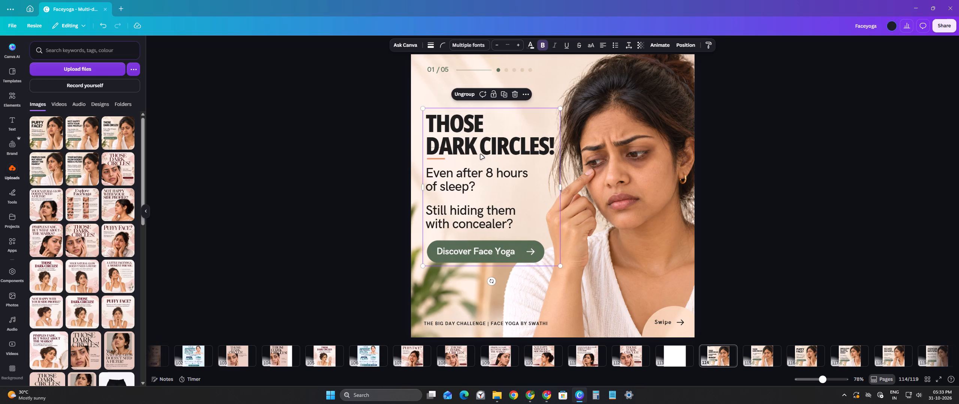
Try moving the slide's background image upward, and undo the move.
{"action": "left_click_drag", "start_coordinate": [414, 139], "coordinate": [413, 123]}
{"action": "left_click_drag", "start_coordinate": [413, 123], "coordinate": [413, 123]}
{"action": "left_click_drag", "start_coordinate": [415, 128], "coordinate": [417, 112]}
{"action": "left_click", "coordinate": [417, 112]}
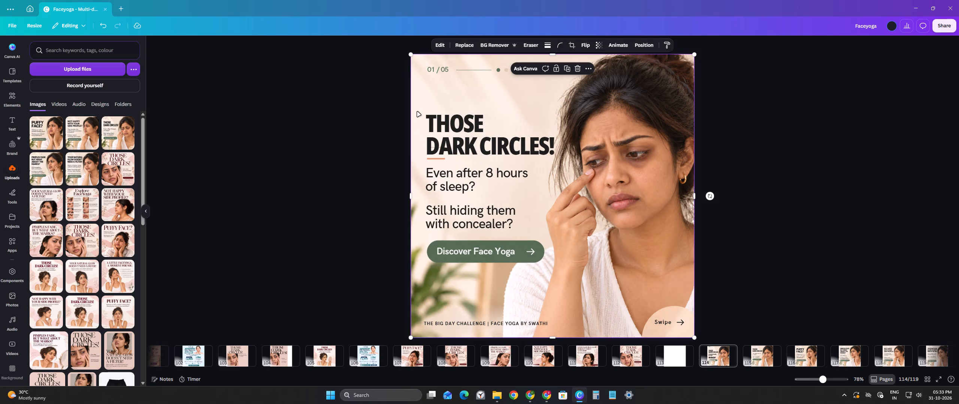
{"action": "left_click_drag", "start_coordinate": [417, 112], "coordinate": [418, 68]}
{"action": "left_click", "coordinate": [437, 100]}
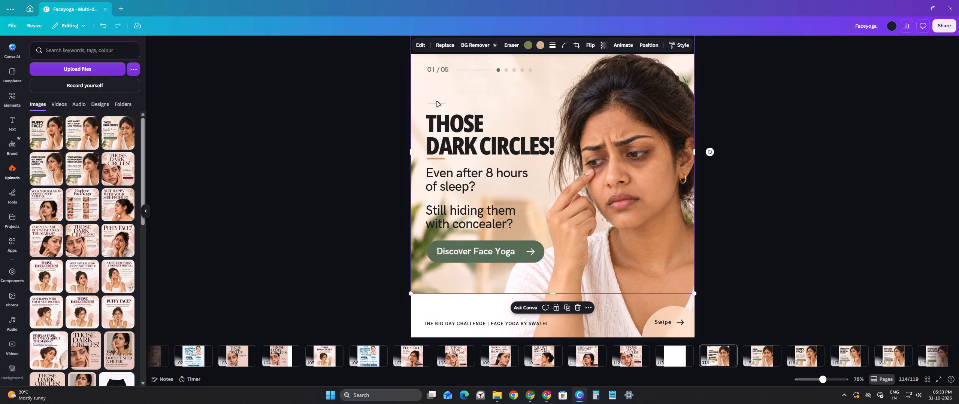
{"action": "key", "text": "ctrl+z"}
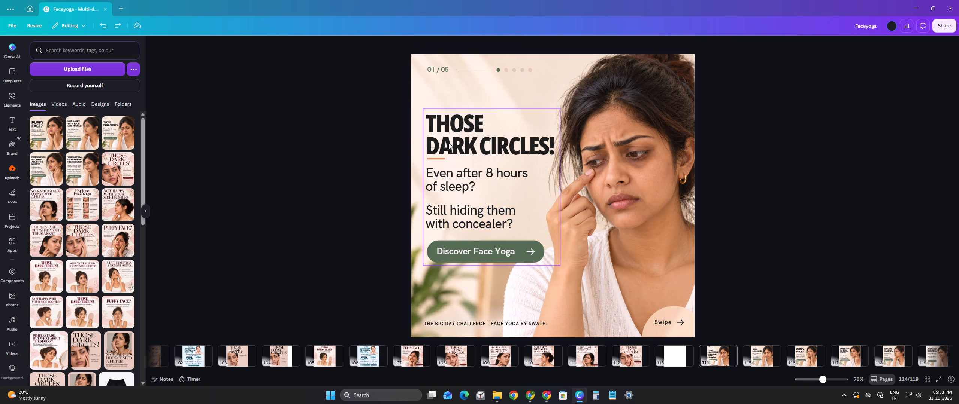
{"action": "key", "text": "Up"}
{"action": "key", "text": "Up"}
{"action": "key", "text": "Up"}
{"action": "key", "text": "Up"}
Move the grouped text block down to the lower part of the slide, uncovering the background behind it.
{"action": "left_click", "coordinate": [491, 145]}
{"action": "left_click_drag", "start_coordinate": [493, 140], "coordinate": [482, 264]}
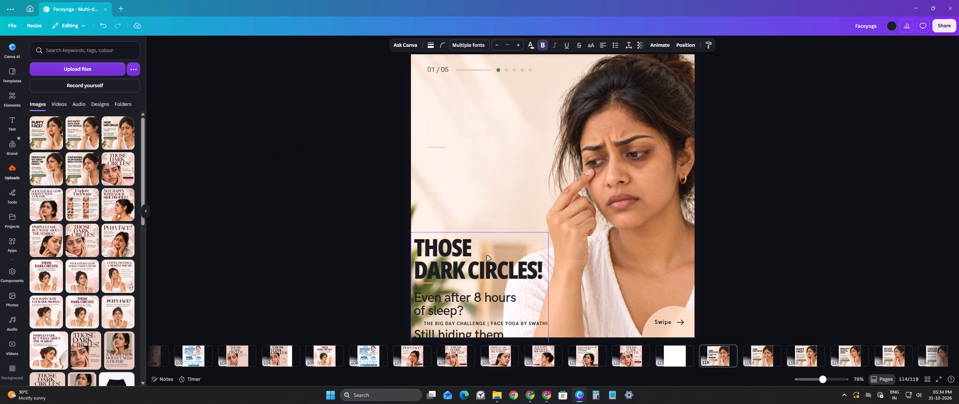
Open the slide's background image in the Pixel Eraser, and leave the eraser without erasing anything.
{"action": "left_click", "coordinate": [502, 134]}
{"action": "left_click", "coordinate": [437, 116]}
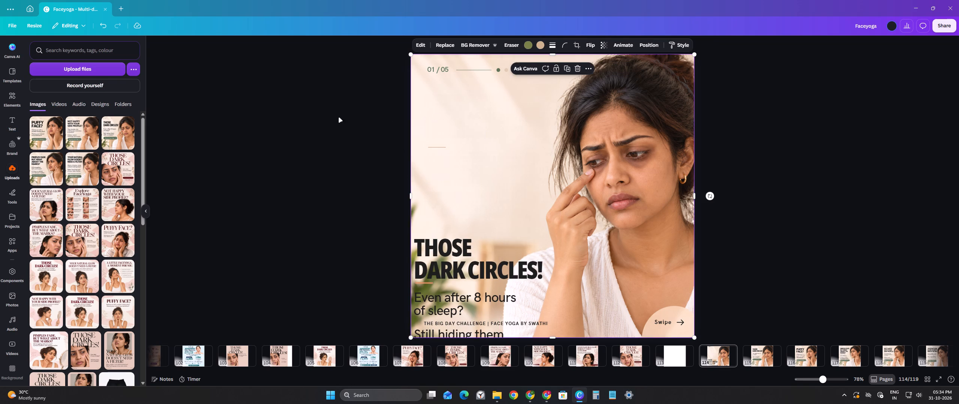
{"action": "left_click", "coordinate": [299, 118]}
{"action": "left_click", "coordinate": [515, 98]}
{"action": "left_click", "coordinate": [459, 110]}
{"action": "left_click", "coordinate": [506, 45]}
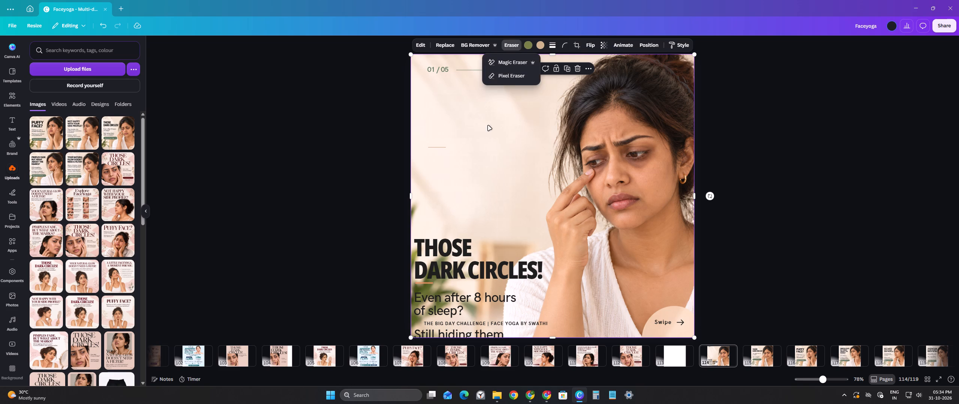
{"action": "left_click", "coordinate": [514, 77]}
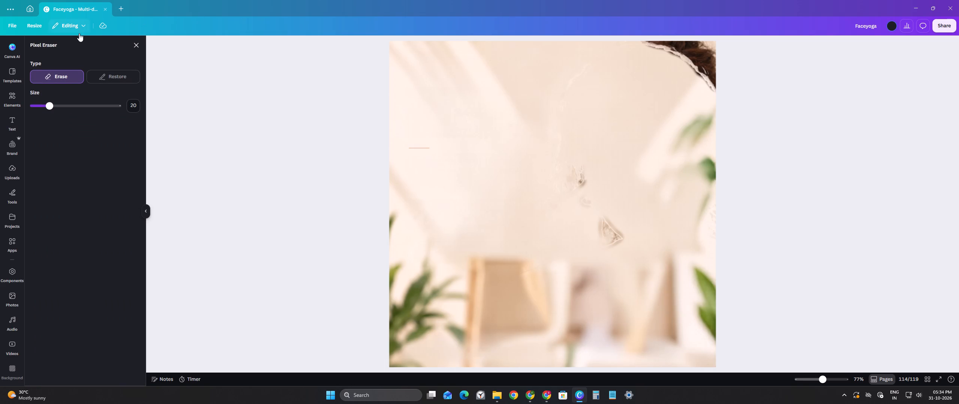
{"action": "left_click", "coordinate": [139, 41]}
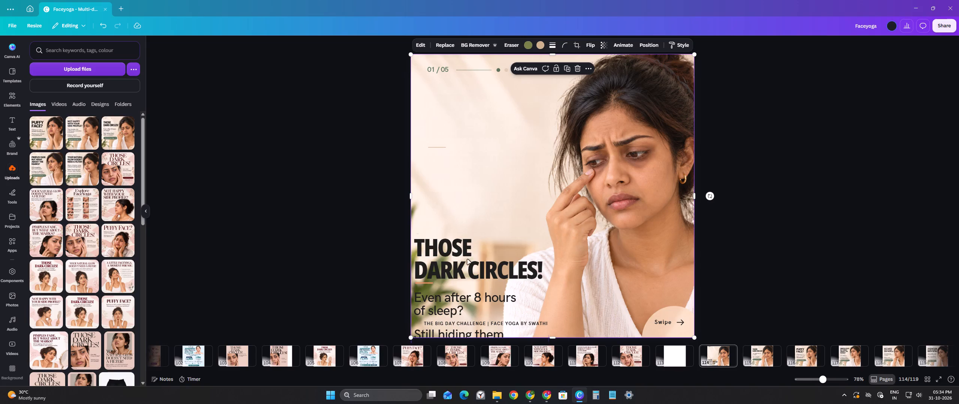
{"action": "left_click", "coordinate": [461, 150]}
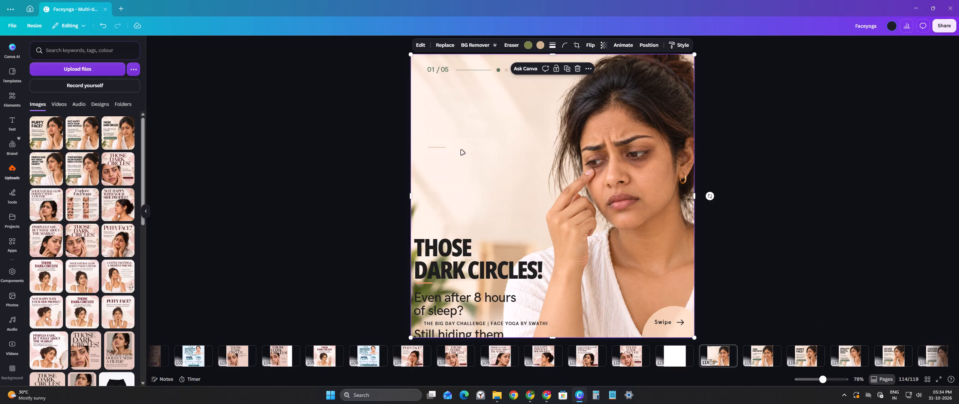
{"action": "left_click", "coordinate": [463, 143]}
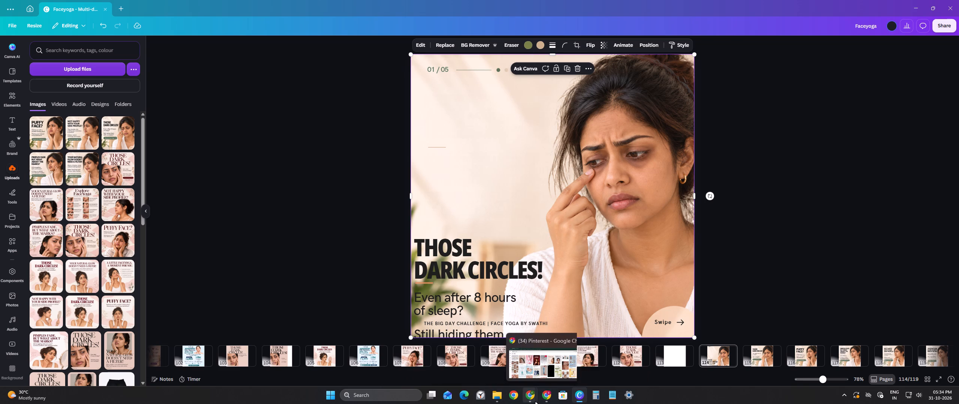
Switch to the Google Chrome window.
{"action": "left_click", "coordinate": [535, 376]}
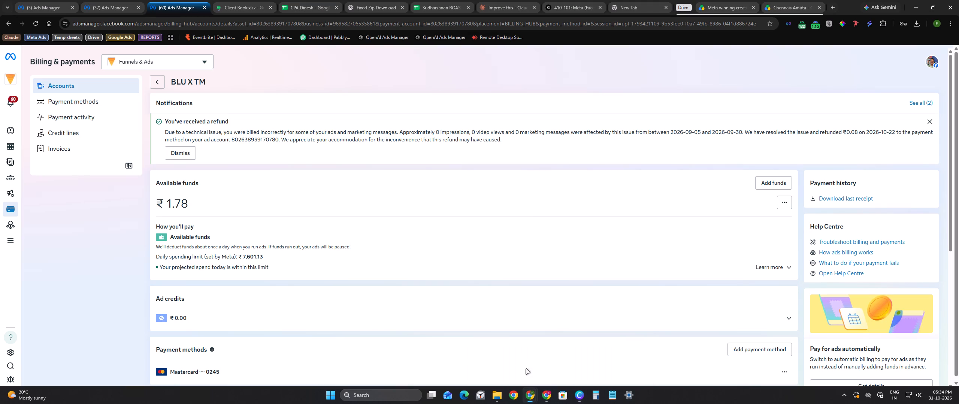
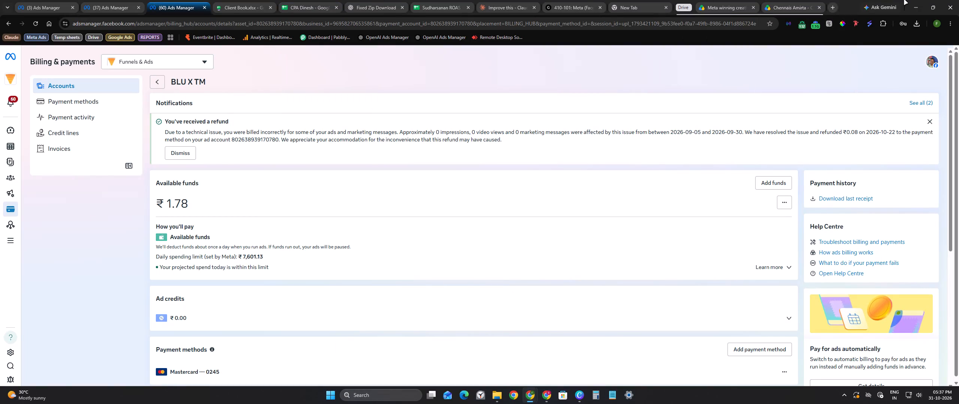
Return to the Canva window showing the "Those dark circles!" slide.
{"action": "left_click", "coordinate": [913, 11]}
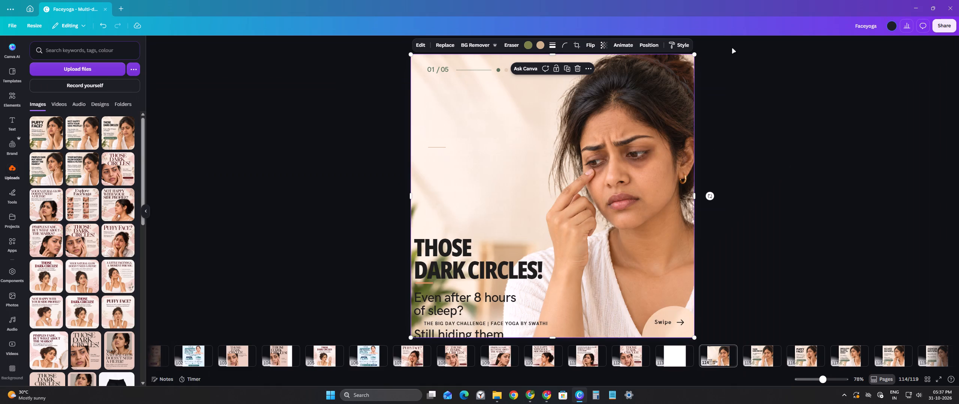
{"action": "left_click", "coordinate": [492, 153]}
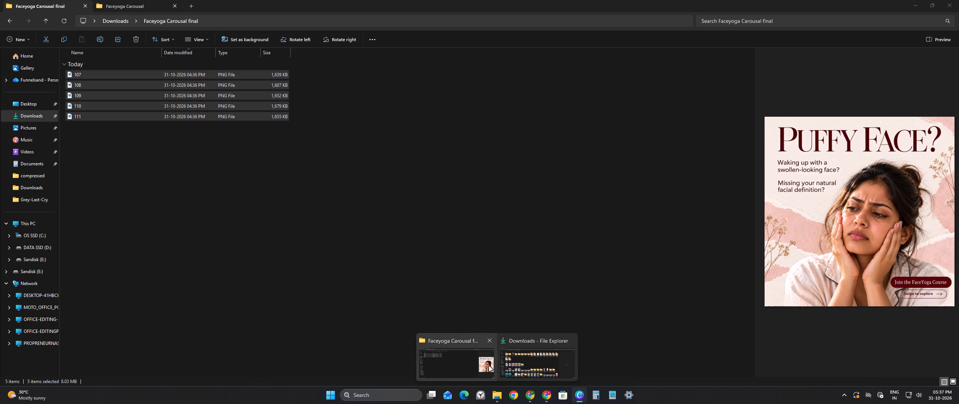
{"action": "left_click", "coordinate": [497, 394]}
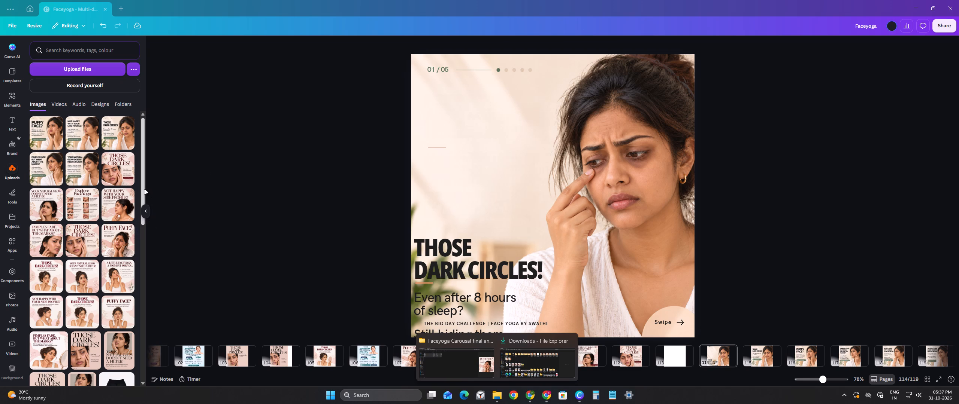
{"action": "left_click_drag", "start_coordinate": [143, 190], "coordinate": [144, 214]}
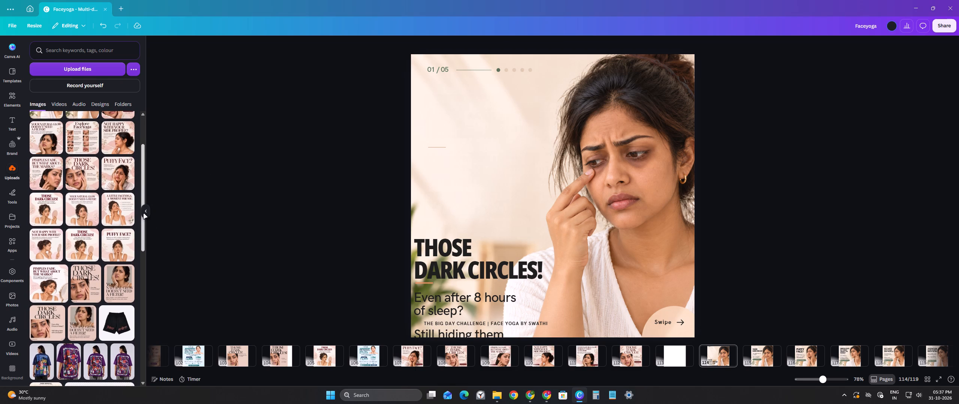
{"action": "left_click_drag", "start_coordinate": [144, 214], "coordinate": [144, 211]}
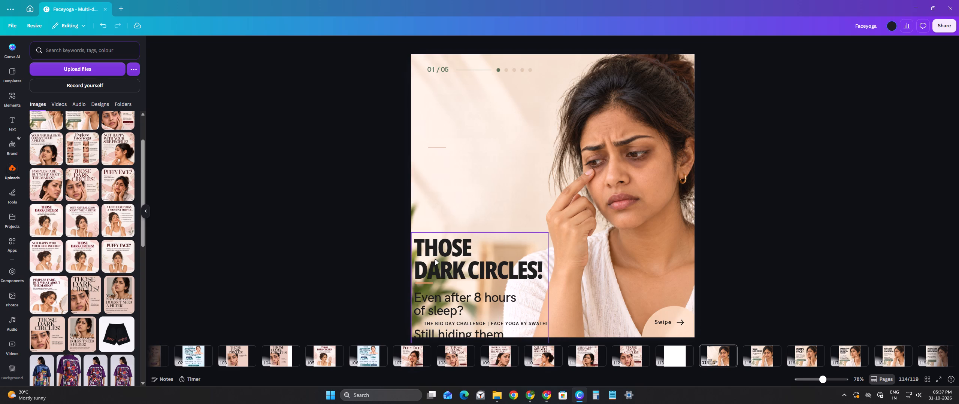
Erase the leftover thin line from the slide's background image with Magic Eraser, using brush size 40, and leave the eraser.
{"action": "left_click", "coordinate": [446, 162]}
{"action": "left_click", "coordinate": [510, 46]}
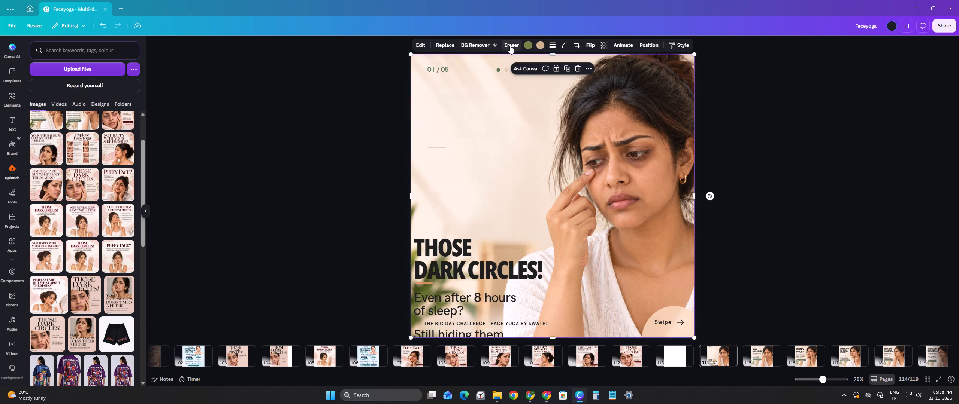
{"action": "left_click", "coordinate": [503, 61]}
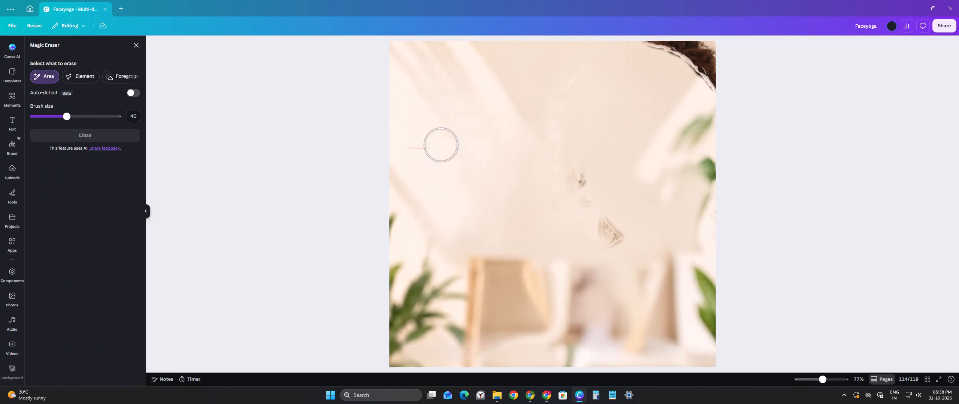
{"action": "left_click", "coordinate": [421, 147]}
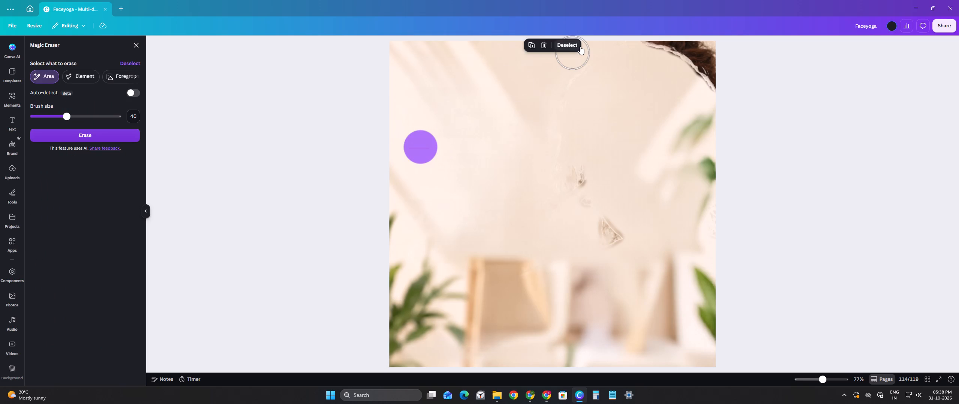
{"action": "left_click", "coordinate": [546, 46]}
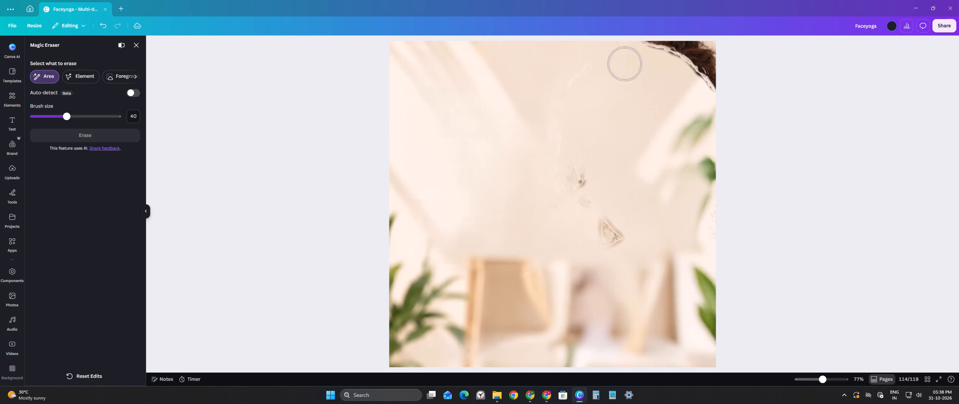
{"action": "left_click", "coordinate": [138, 48]}
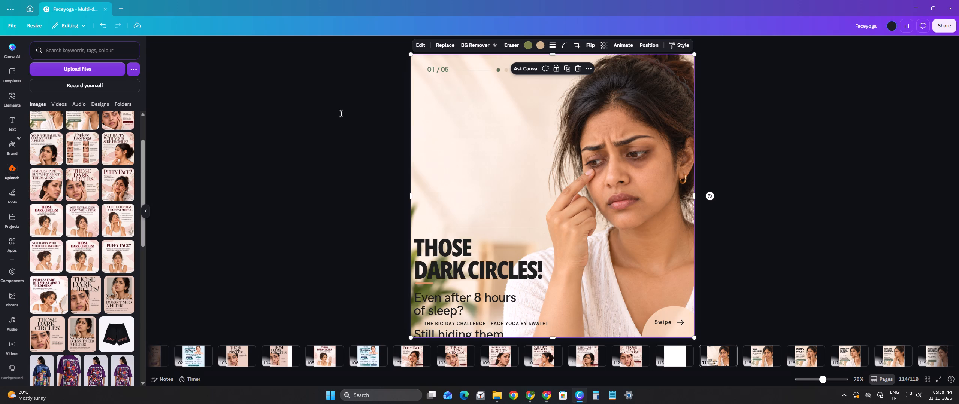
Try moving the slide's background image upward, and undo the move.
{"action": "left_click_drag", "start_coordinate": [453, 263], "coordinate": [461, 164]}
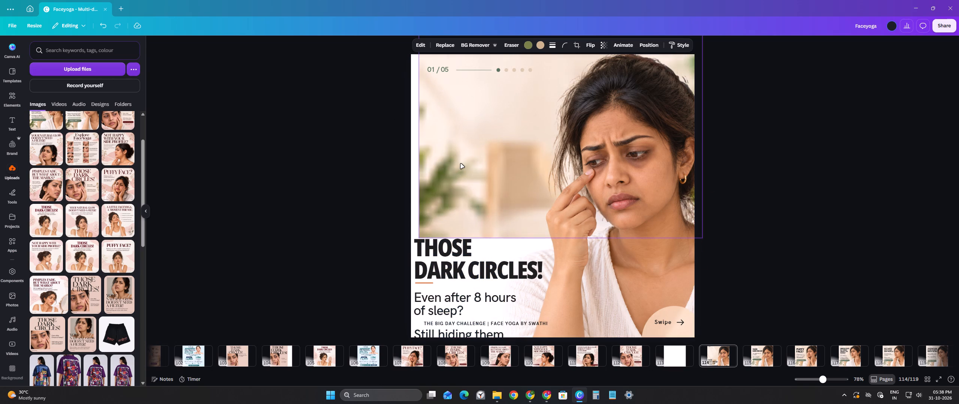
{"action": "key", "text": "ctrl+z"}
Move the grouped text block back up into the empty area beside the woman, between the slide counter and the footer line.
{"action": "left_click", "coordinate": [453, 254]}
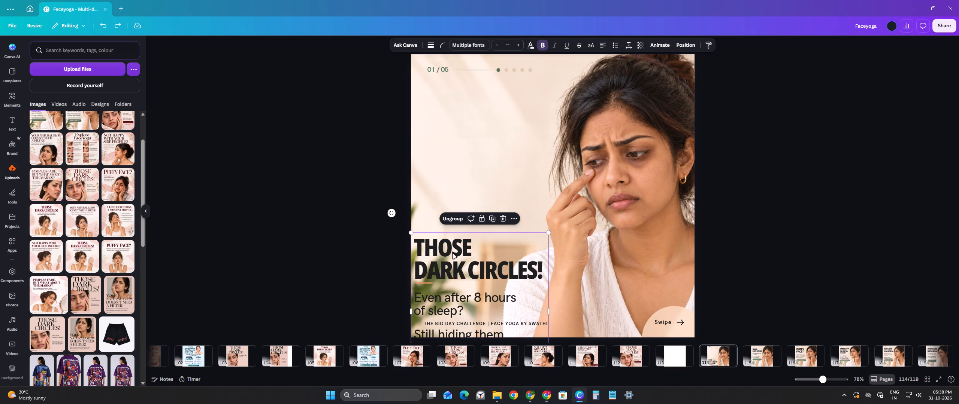
{"action": "key", "text": "Up"}
{"action": "key", "text": "Up"}
{"action": "key", "text": "Up"}
{"action": "key", "text": "Up"}
{"action": "key", "text": "Up"}
{"action": "key", "text": "Up"}
{"action": "key", "text": "Up"}
{"action": "key", "text": "Up"}
{"action": "key", "text": "Up"}
{"action": "key", "text": "Up"}
{"action": "key", "text": "Up"}
{"action": "key", "text": "Up"}
{"action": "key", "text": "Up"}
{"action": "key", "text": "Up"}
{"action": "key", "text": "Up"}
{"action": "key", "text": "Up"}
{"action": "key", "text": "Up"}
{"action": "key", "text": "Up"}
{"action": "key", "text": "Up"}
{"action": "key", "text": "Up"}
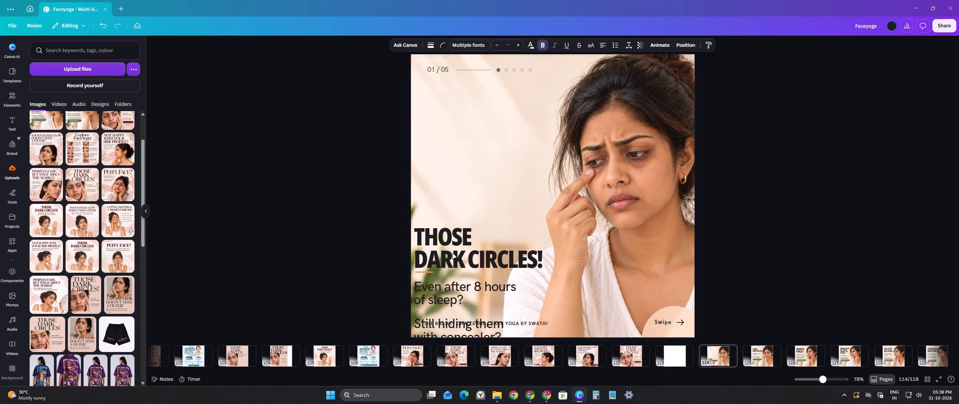
{"action": "left_click_drag", "start_coordinate": [471, 268], "coordinate": [468, 201]}
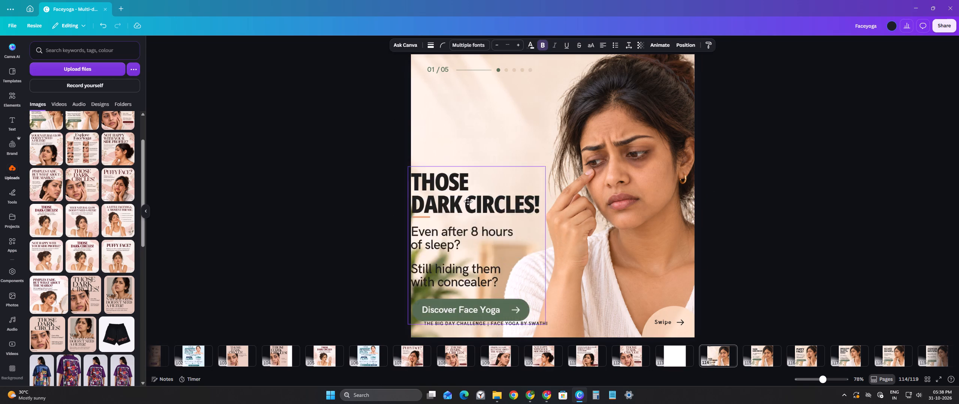
{"action": "left_click_drag", "start_coordinate": [468, 201], "coordinate": [481, 166]}
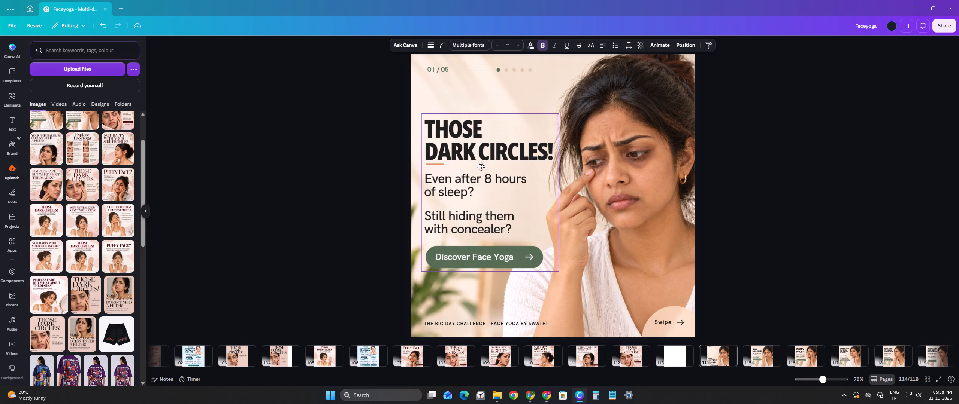
{"action": "left_click_drag", "start_coordinate": [481, 166], "coordinate": [478, 166]}
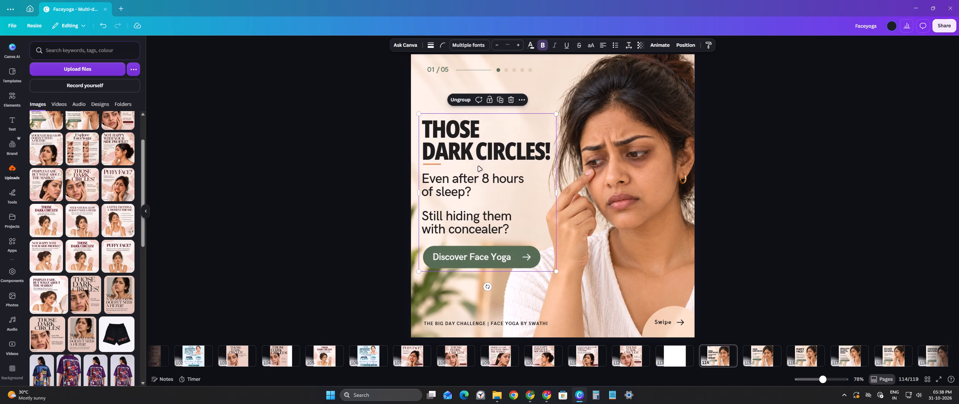
{"action": "left_click", "coordinate": [337, 217]}
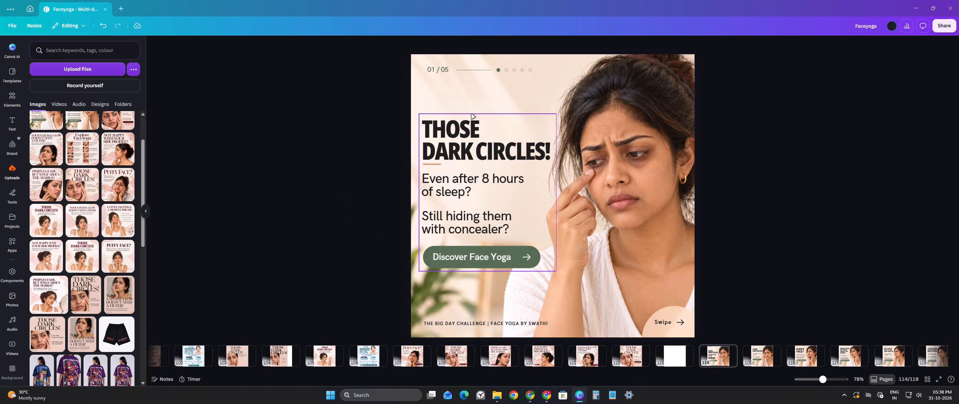
Nudge the grouped text block slightly further up on the slide, and deselect it.
{"action": "left_click", "coordinate": [465, 190]}
{"action": "key", "text": "Up"}
{"action": "key", "text": "Up"}
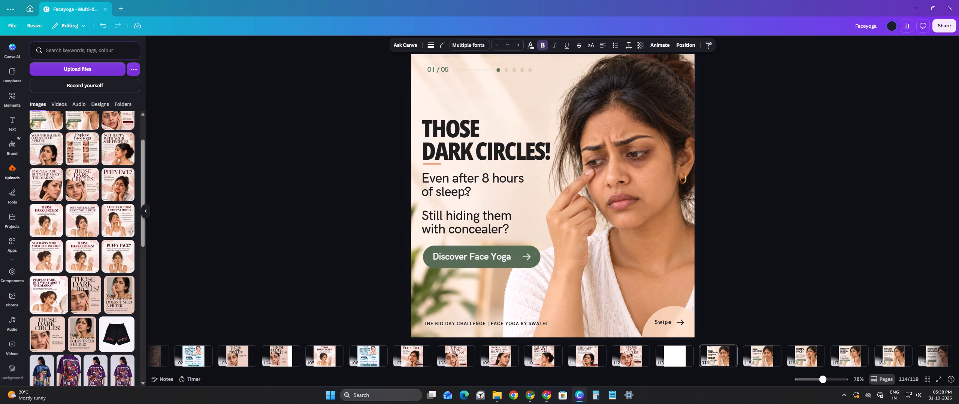
{"action": "key", "text": "Up"}
{"action": "key", "text": "Up"}
{"action": "key", "text": "Up"}
{"action": "key", "text": "Up"}
{"action": "key", "text": "Up"}
{"action": "key", "text": "Up"}
{"action": "key", "text": "Up"}
{"action": "key", "text": "Up"}
{"action": "key", "text": "Up"}
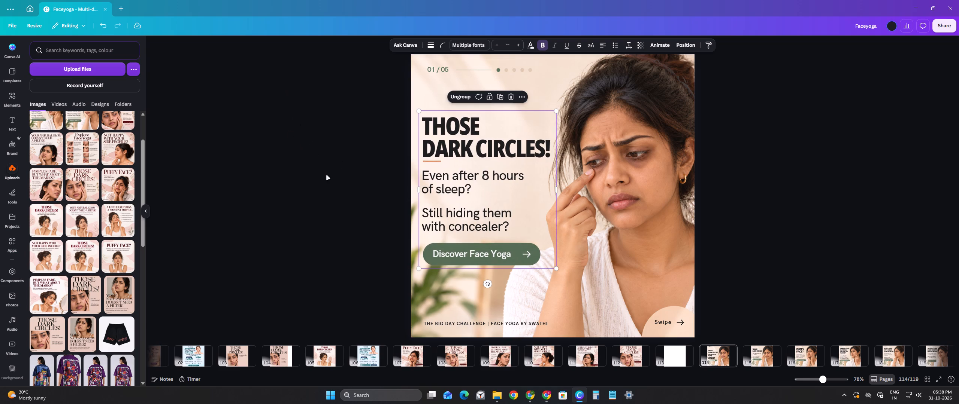
{"action": "left_click", "coordinate": [327, 175]}
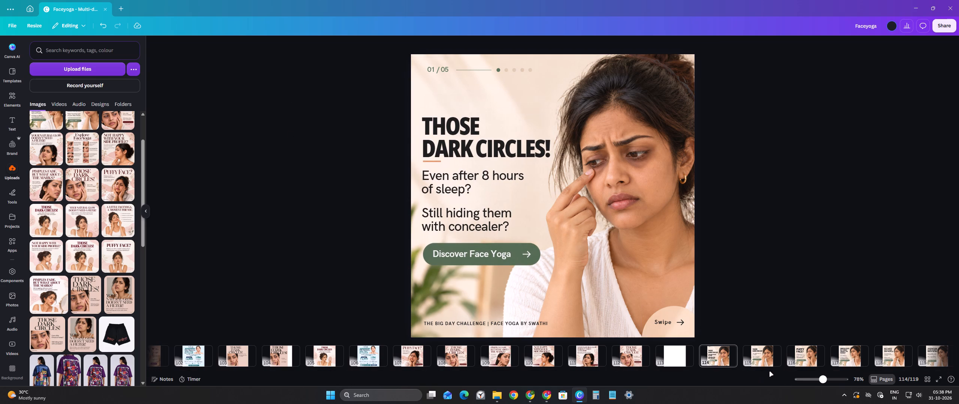
Copy the grouped text block of the editable "Those dark circles!" slide on page 114.
{"action": "left_click", "coordinate": [764, 352]}
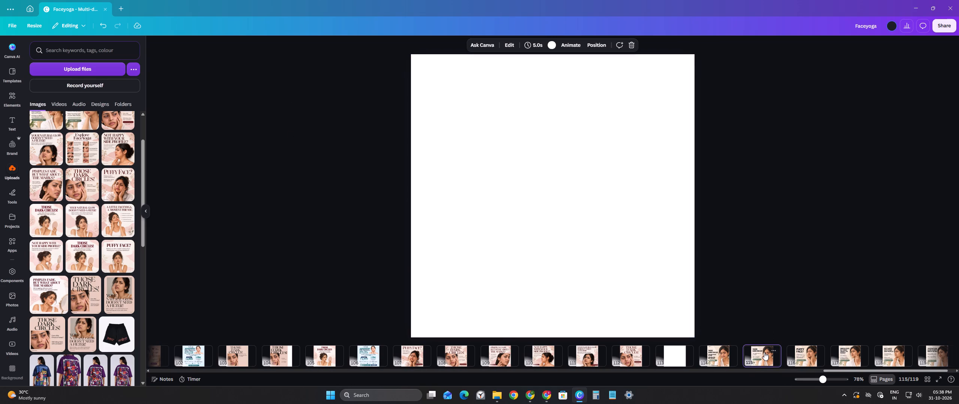
{"action": "left_click", "coordinate": [724, 357]}
{"action": "left_click", "coordinate": [478, 139]}
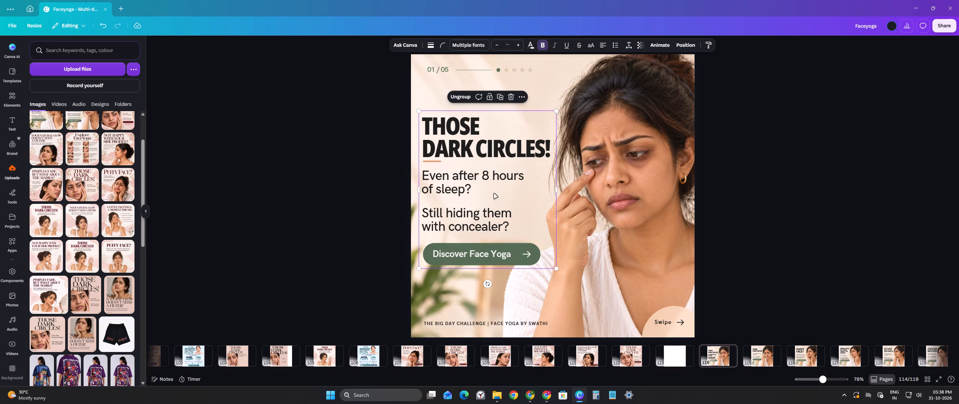
{"action": "key", "text": "ctrl+c"}
Split the "Puffy face?" slide image on page 116 into editable layers.
{"action": "left_click", "coordinate": [805, 358]}
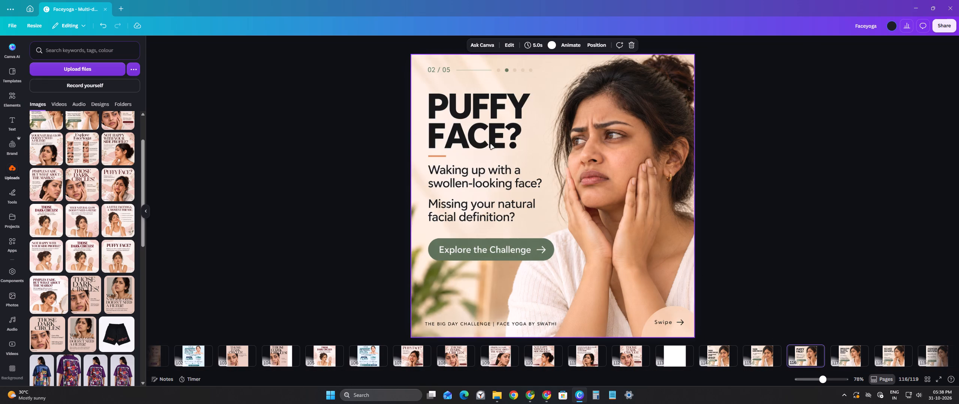
{"action": "left_click", "coordinate": [491, 144]}
{"action": "left_click", "coordinate": [421, 49]}
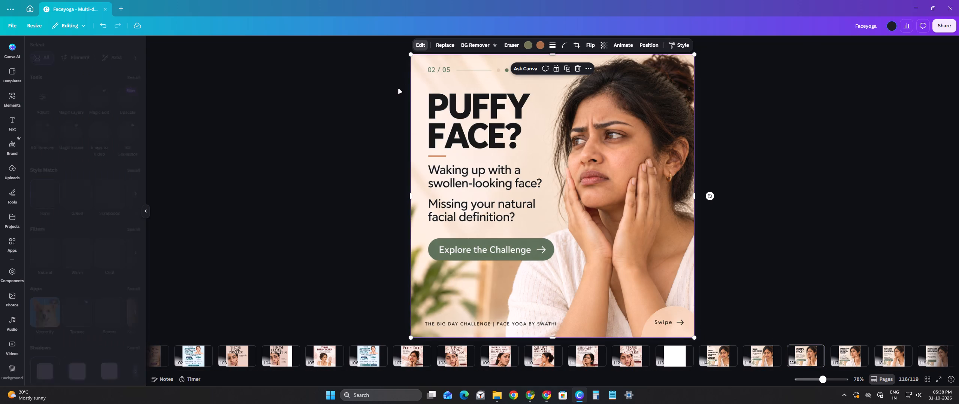
{"action": "left_click", "coordinate": [70, 115]}
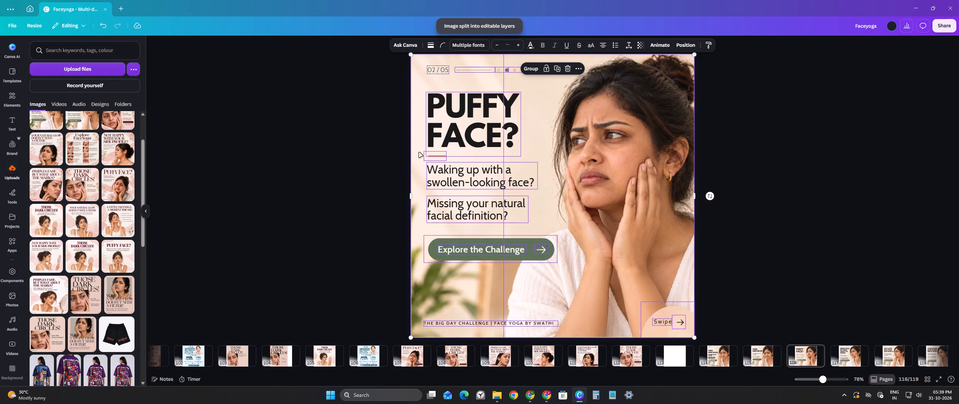
{"action": "left_click", "coordinate": [369, 151]}
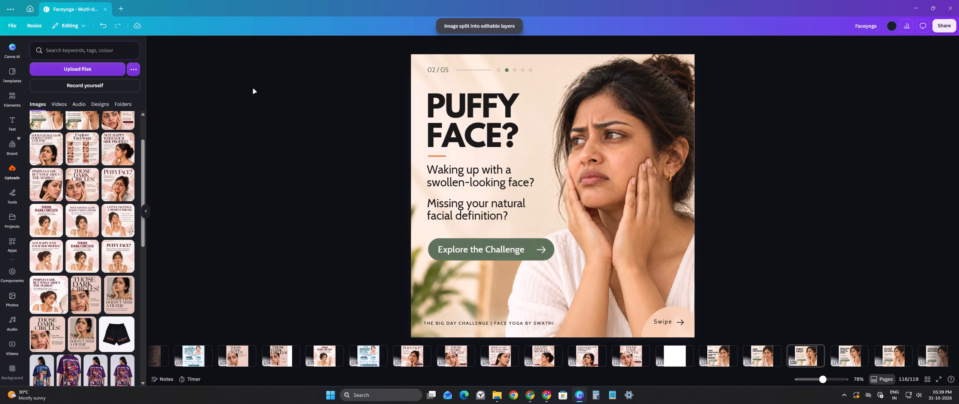
{"action": "left_click", "coordinate": [462, 110]}
{"action": "left_click", "coordinate": [360, 113]}
Delete page 115, the non-editable image version of the "Those dark circles!" slide.
{"action": "left_click", "coordinate": [719, 354]}
{"action": "left_click", "coordinate": [762, 354]}
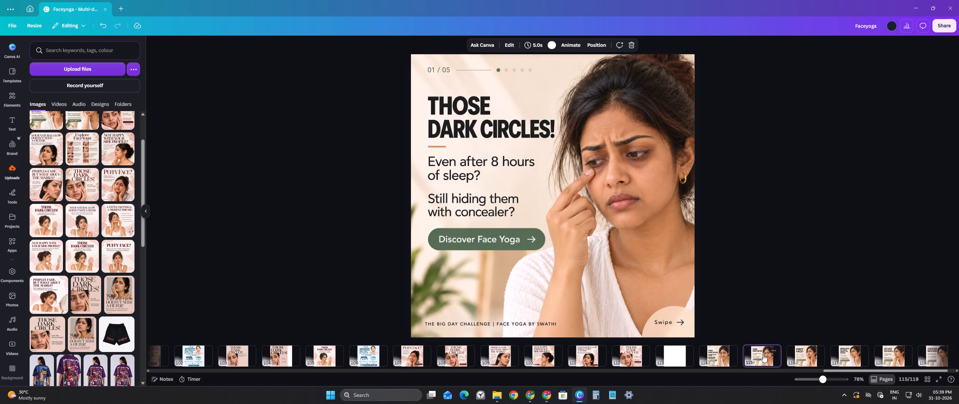
{"action": "left_click", "coordinate": [777, 350]}
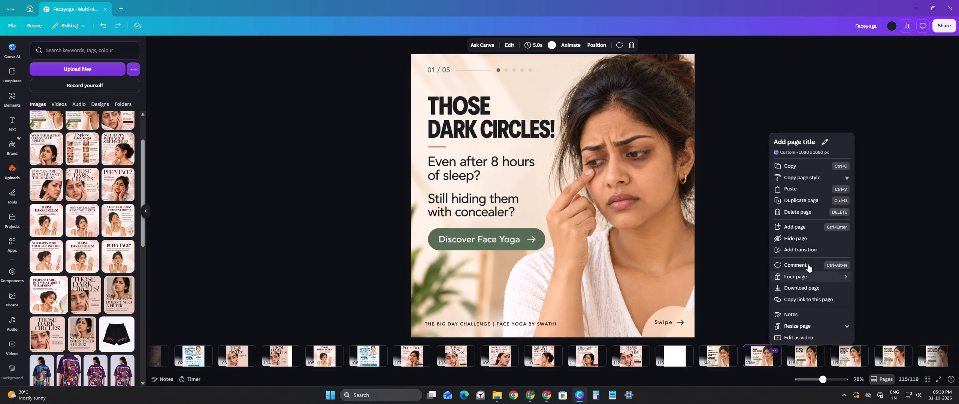
{"action": "left_click", "coordinate": [797, 210]}
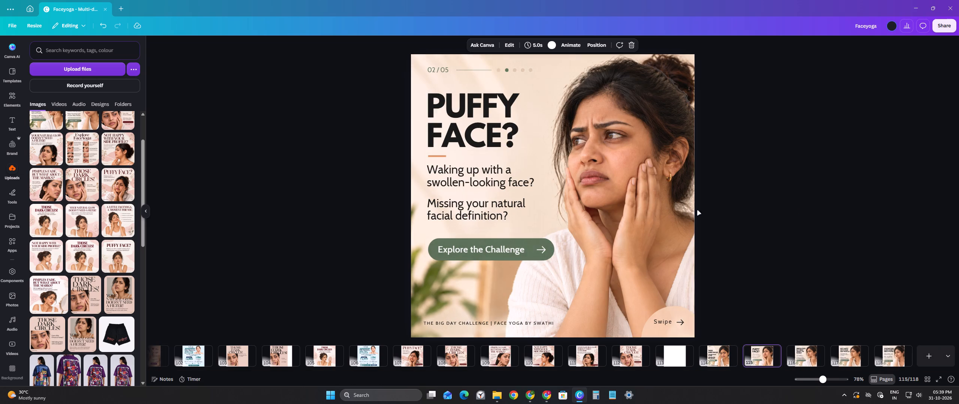
Change the font of the "THOSE DARK CIRCLES!" heading on page 114 to League Spartan.
{"action": "left_click", "coordinate": [728, 362]}
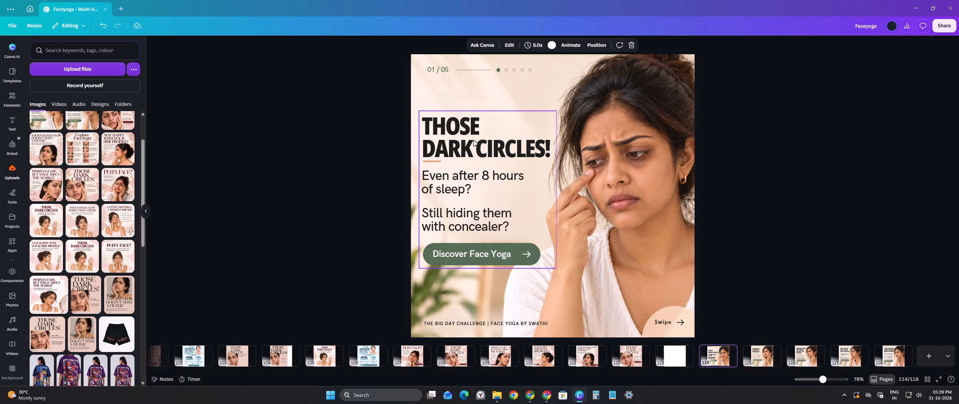
{"action": "left_click", "coordinate": [474, 141]}
{"action": "left_click", "coordinate": [474, 141]}
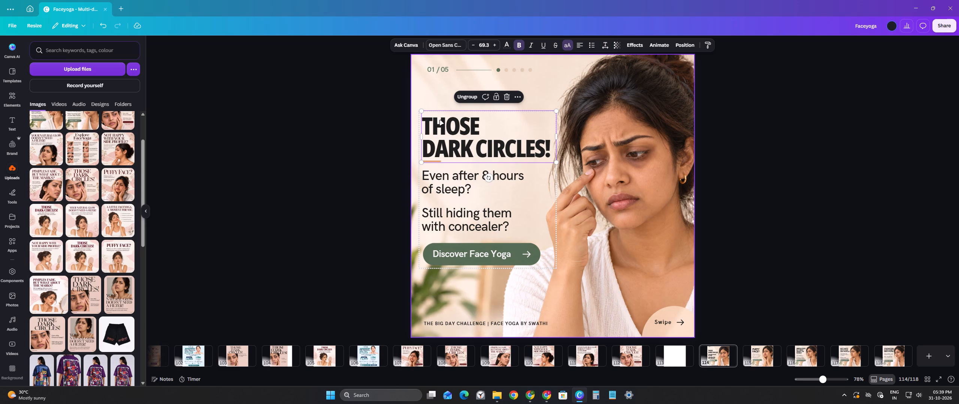
{"action": "left_click", "coordinate": [448, 40]}
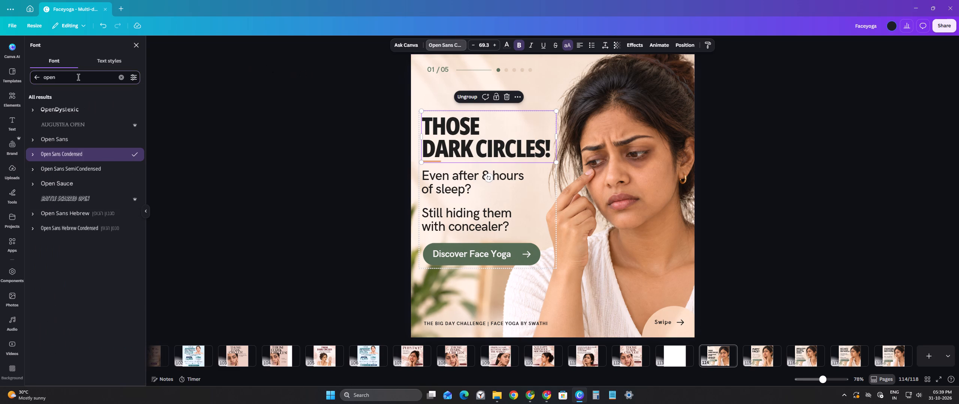
{"action": "left_click_drag", "start_coordinate": [78, 77], "coordinate": [0, 54]}
{"action": "key", "text": "BackSpace"}
{"action": "key", "text": "BackSpace"}
{"action": "type", "text": "league"}
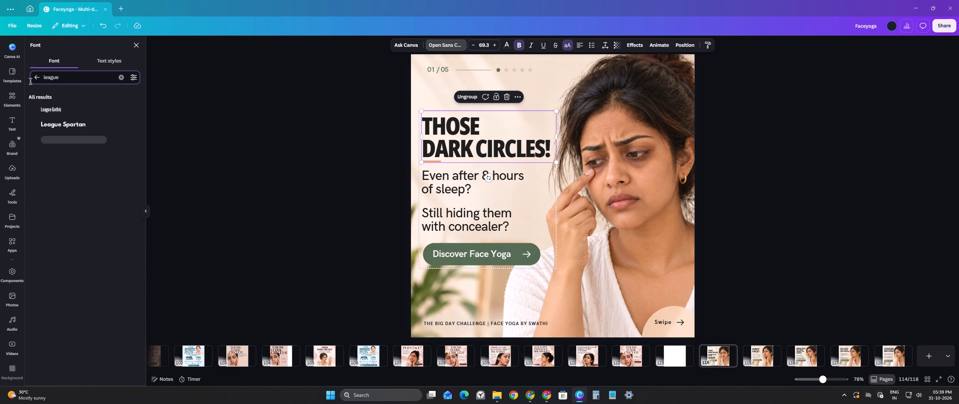
{"action": "left_click", "coordinate": [64, 120]}
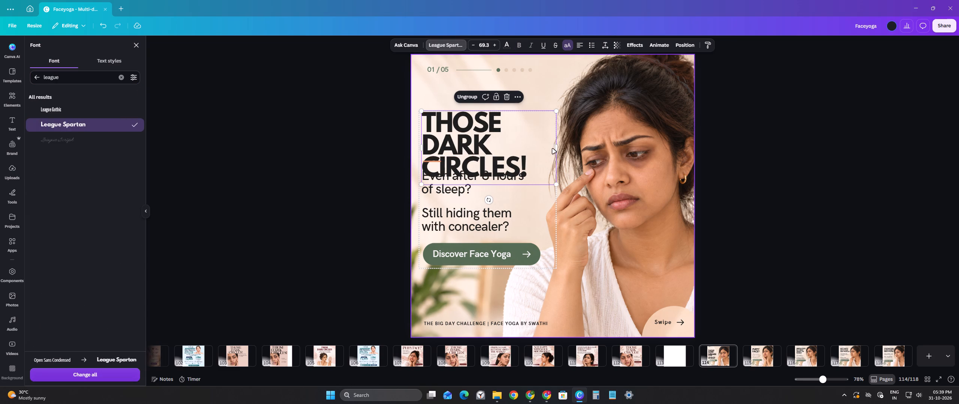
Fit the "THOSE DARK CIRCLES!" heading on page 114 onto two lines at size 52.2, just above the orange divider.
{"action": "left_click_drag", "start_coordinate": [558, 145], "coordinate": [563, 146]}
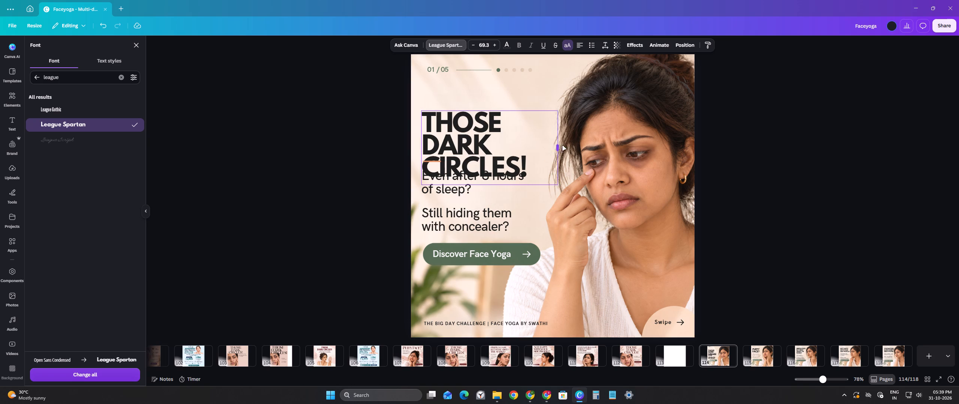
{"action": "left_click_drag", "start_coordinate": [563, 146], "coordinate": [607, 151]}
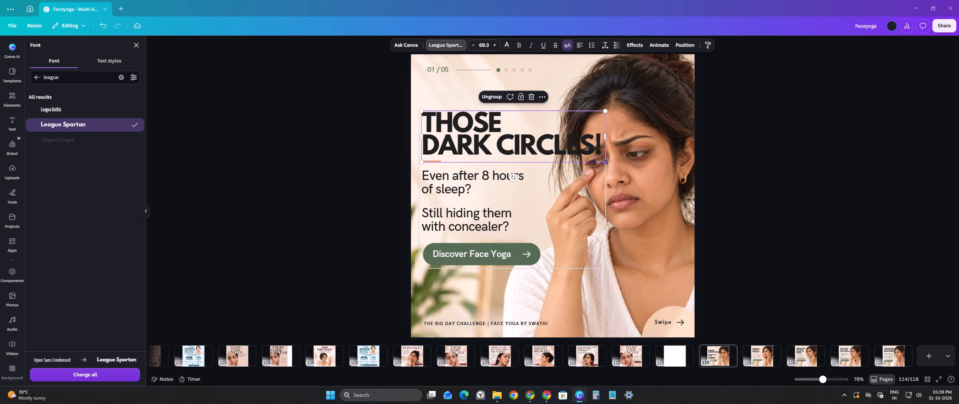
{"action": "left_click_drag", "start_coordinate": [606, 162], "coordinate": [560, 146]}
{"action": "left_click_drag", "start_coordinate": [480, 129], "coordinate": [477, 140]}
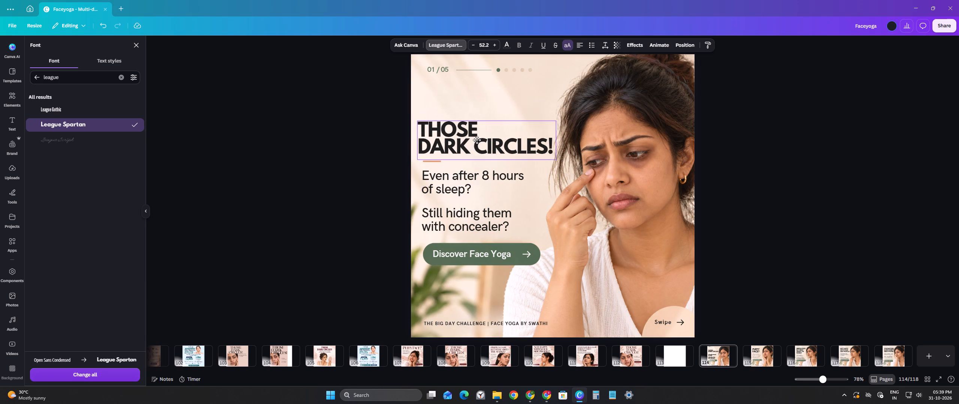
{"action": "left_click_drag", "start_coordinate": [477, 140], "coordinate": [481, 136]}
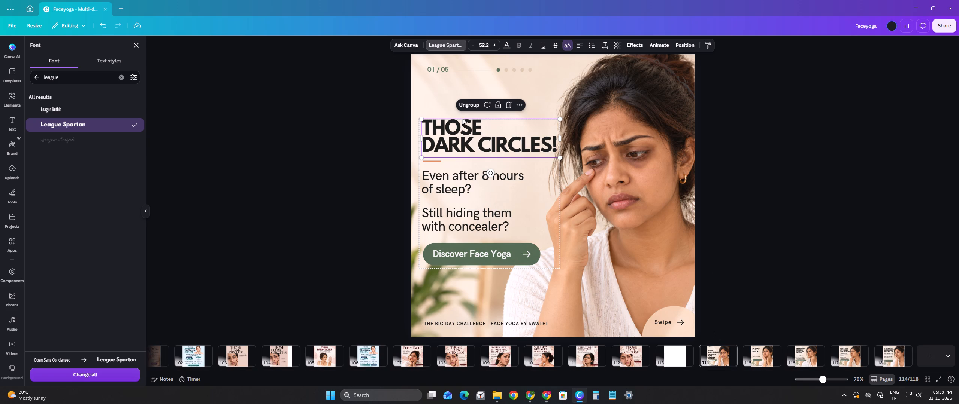
Open the original dark circles slide image from Downloads and compare its heading lettering with the editable version in Canva.
{"action": "key", "text": "alt+Tab"}
{"action": "key", "text": "alt+Tab"}
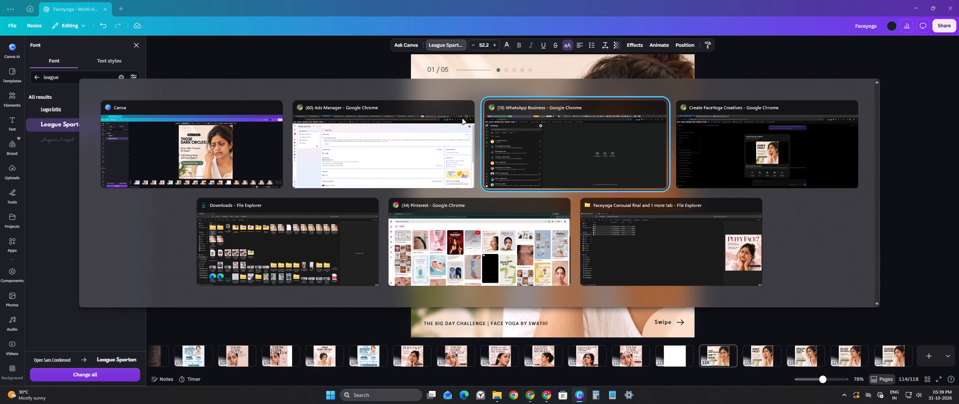
{"action": "key", "text": "alt+Tab"}
{"action": "key", "text": "alt+Tab"}
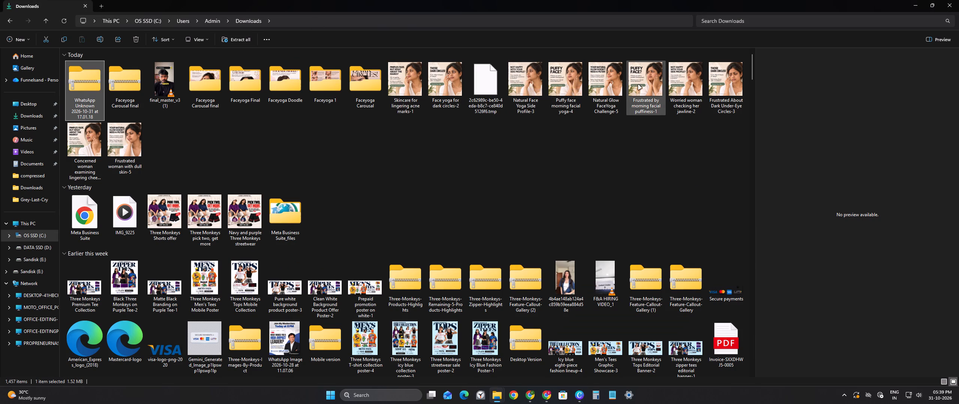
{"action": "double_click", "coordinate": [442, 79]}
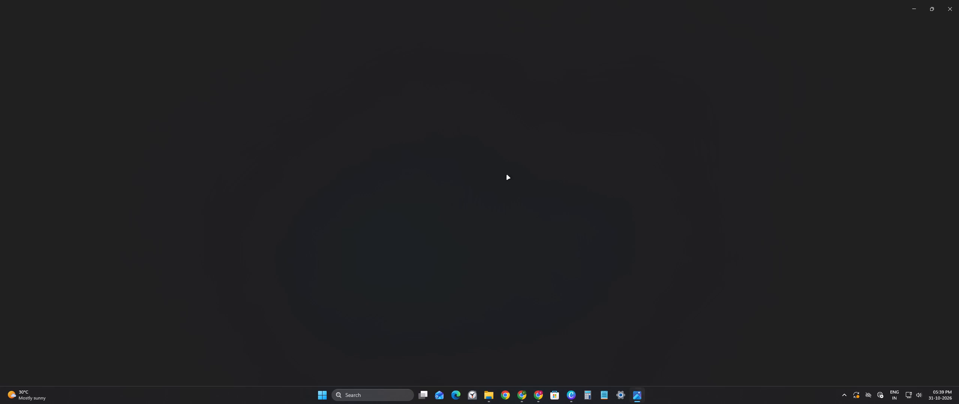
{"action": "key", "text": "alt+Tab"}
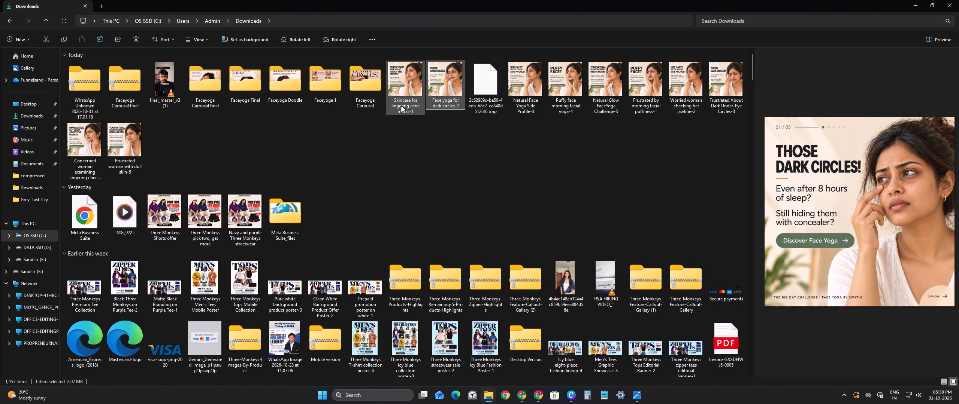
{"action": "key", "text": "alt+Tab"}
{"action": "key", "text": "alt+Tab"}
{"action": "key", "text": "alt+Tab"}
{"action": "key", "text": "alt+Tab"}
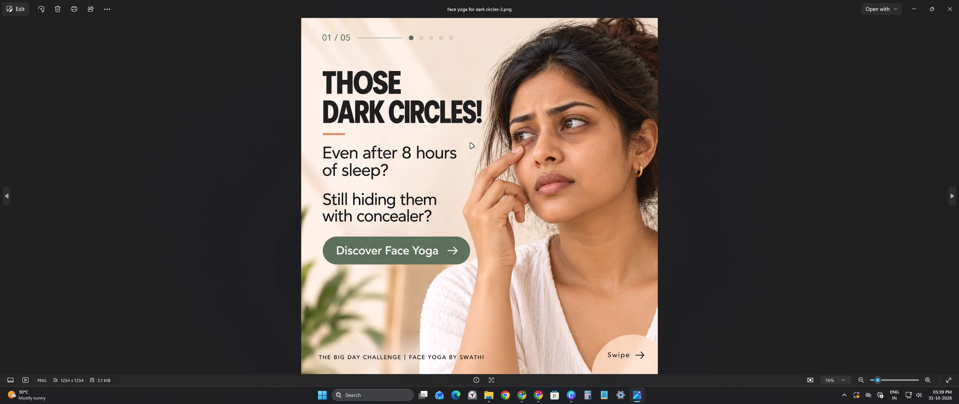
{"action": "key", "text": "alt+Tab"}
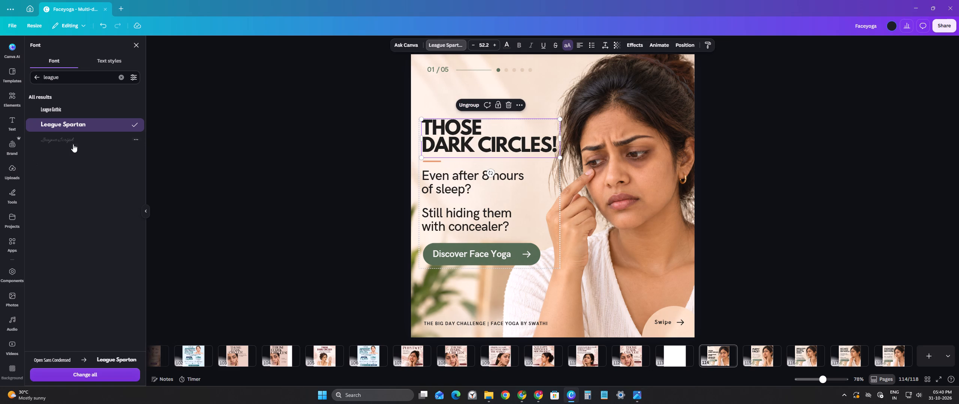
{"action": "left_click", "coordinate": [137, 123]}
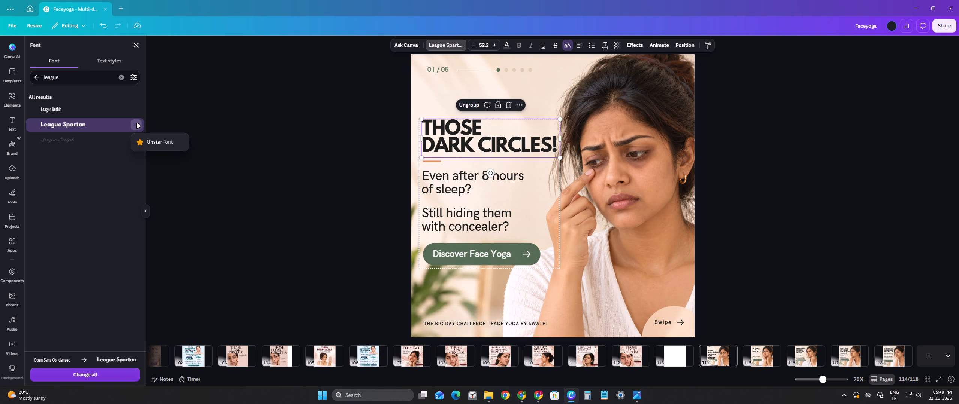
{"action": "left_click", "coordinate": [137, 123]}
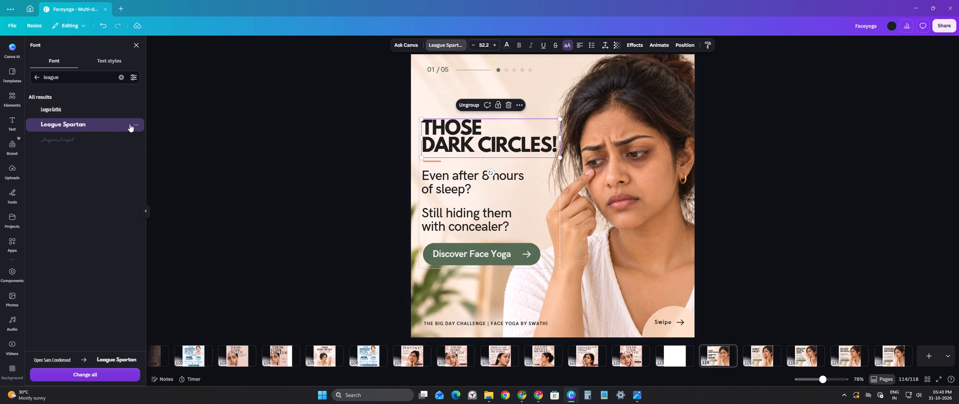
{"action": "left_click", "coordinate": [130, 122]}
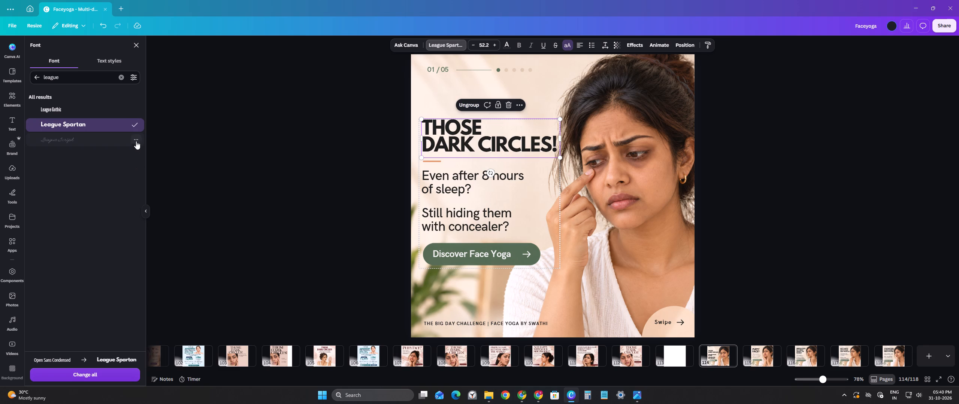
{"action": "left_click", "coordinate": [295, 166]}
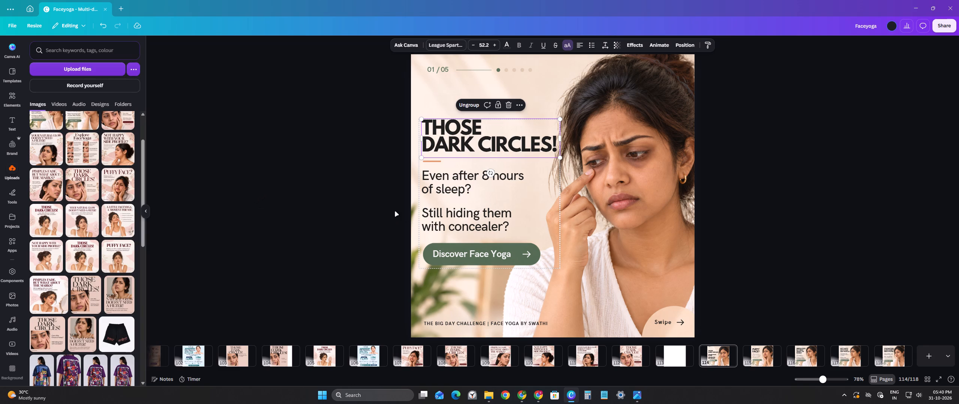
Compare the headings on pages 115 and 114, and undo the League Spartan font, resizing and repositioning of the page 114 heading.
{"action": "left_click", "coordinate": [757, 363]}
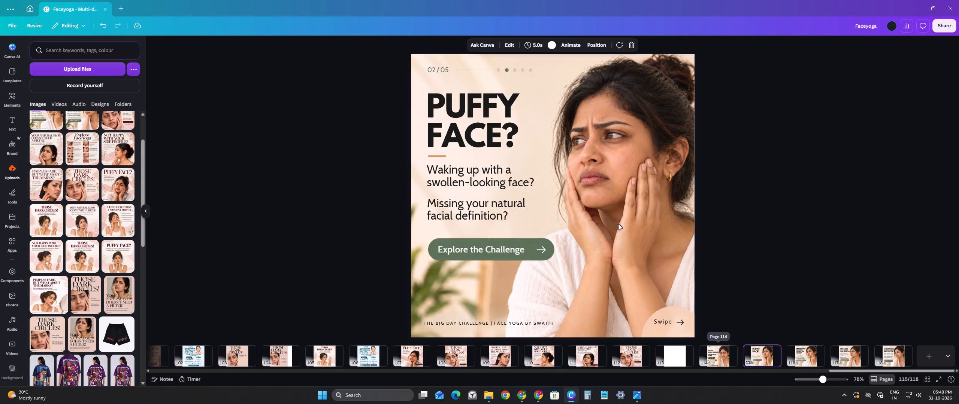
{"action": "left_click", "coordinate": [716, 356]}
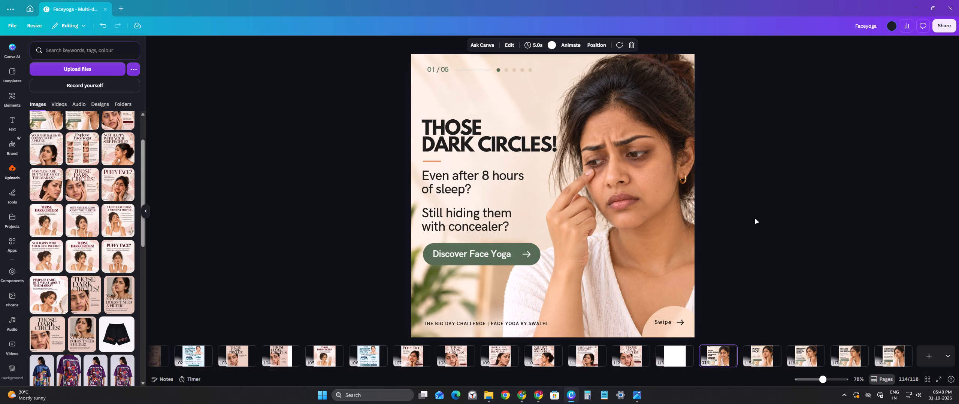
{"action": "key", "text": "ctrl+z"}
{"action": "key", "text": "ctrl+z"}
{"action": "key", "text": "ctrl+z"}
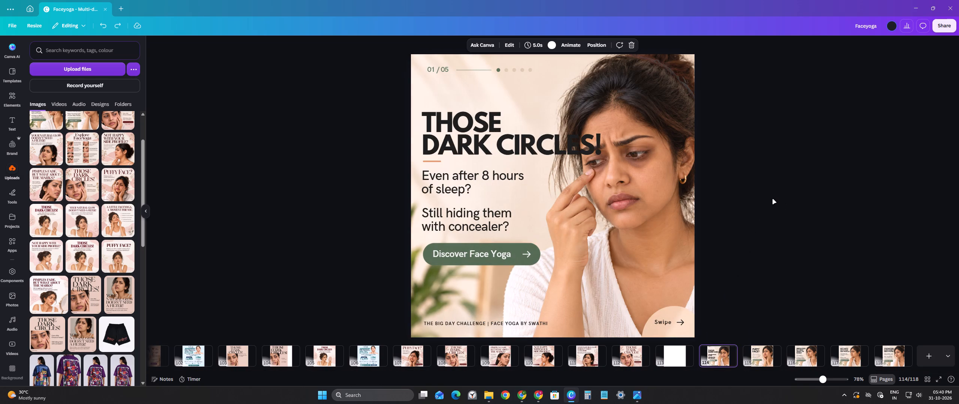
{"action": "key", "text": "ctrl+z"}
{"action": "key", "text": "ctrl+z"}
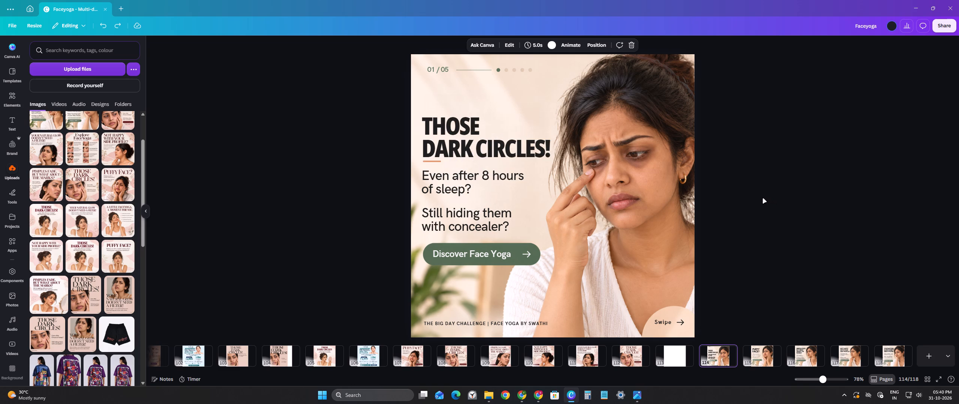
Enlarge the "THOSE DARK CIRCLES!" heading on page 114 to font size 74.
{"action": "left_click", "coordinate": [466, 136]}
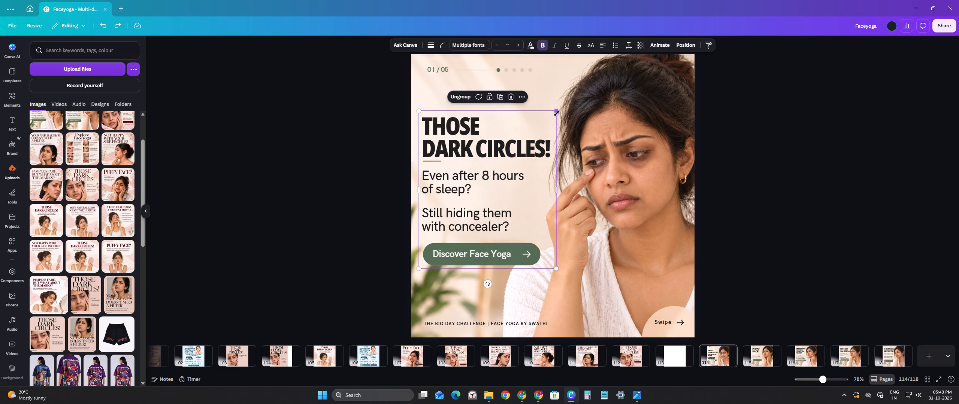
{"action": "left_click", "coordinate": [542, 131]}
{"action": "left_click_drag", "start_coordinate": [557, 110], "coordinate": [563, 102]}
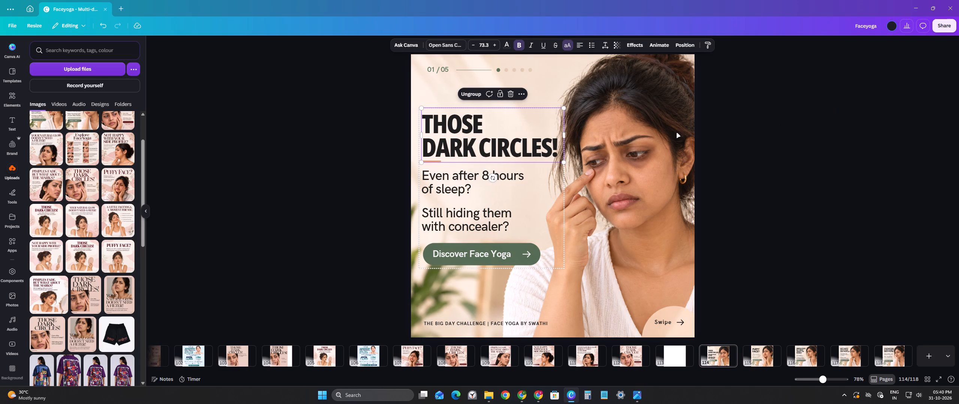
{"action": "left_click", "coordinate": [489, 43]}
{"action": "type", "text": "74"}
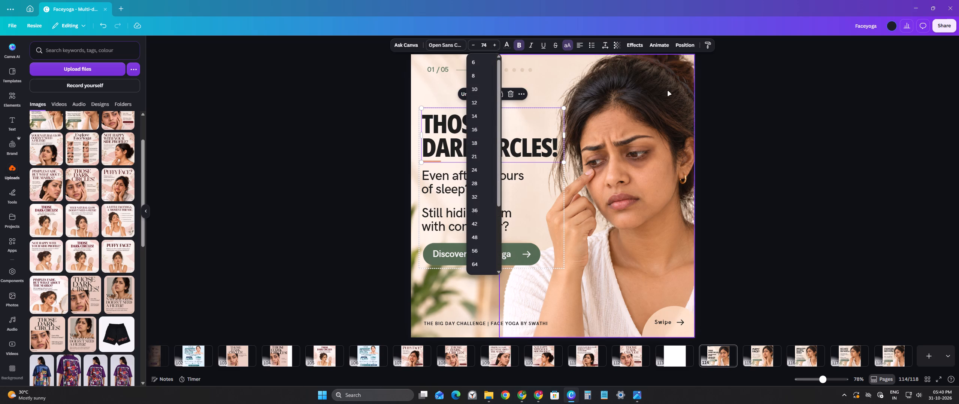
{"action": "left_click", "coordinate": [791, 133]}
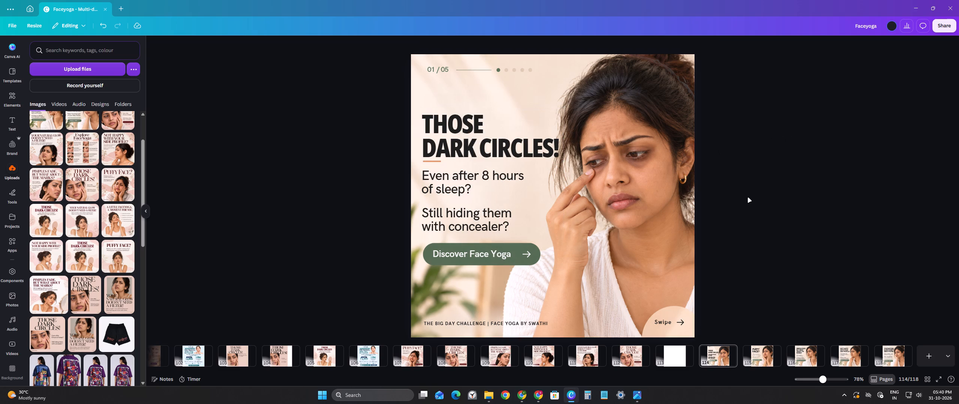
Change the font of the "PUFFY FACE?" heading on page 115 to Open Sans Condensed ExtraBold.
{"action": "left_click", "coordinate": [765, 358]}
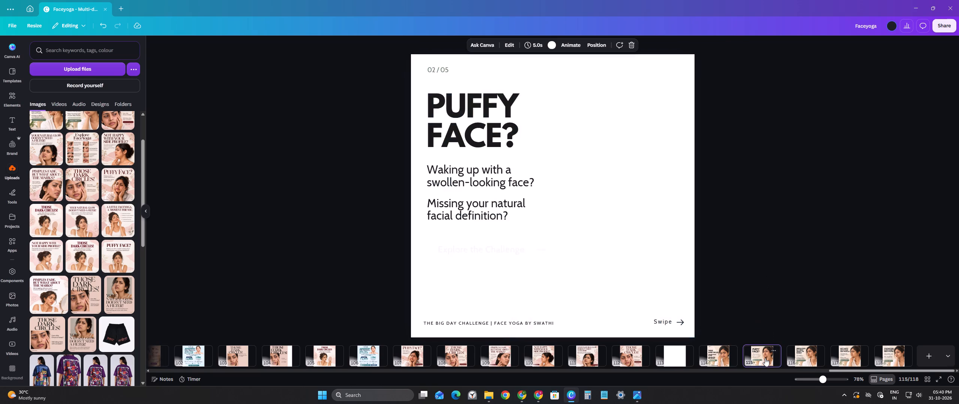
{"action": "left_click", "coordinate": [460, 101]}
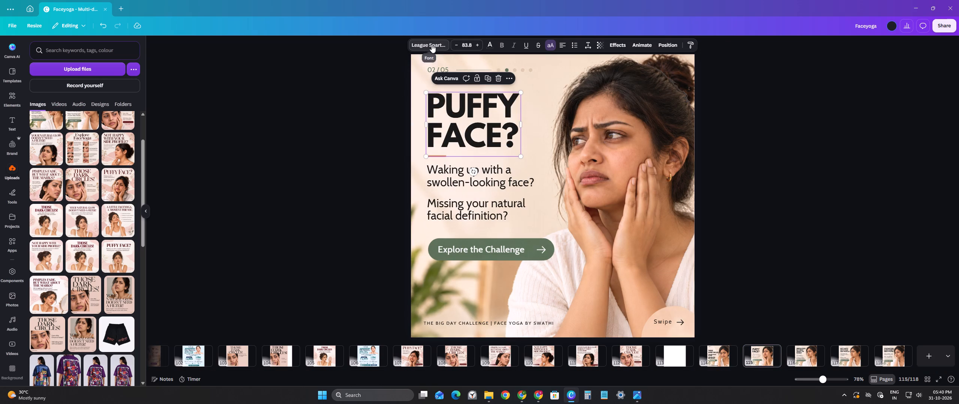
{"action": "left_click", "coordinate": [432, 45]}
{"action": "left_click", "coordinate": [121, 77]}
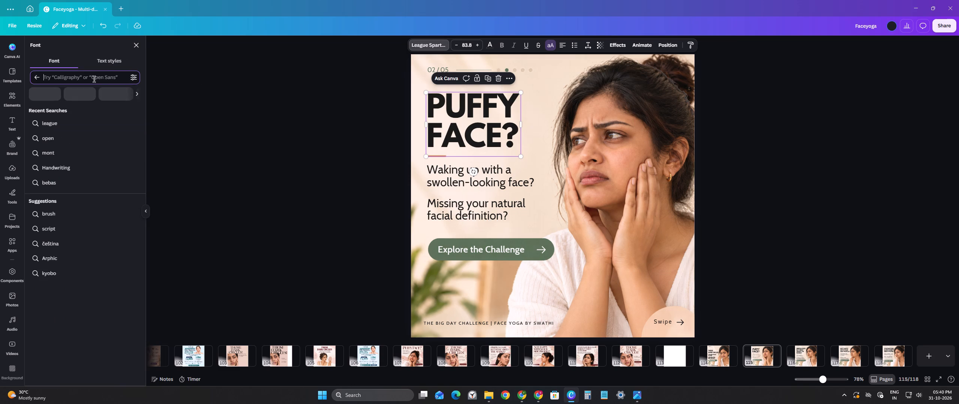
{"action": "key", "text": "o"}
{"action": "type", "text": "pen"}
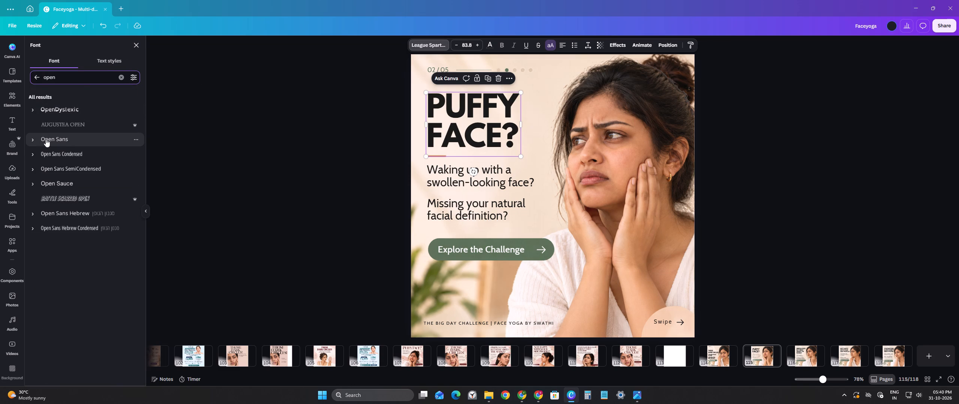
{"action": "left_click", "coordinate": [30, 156]}
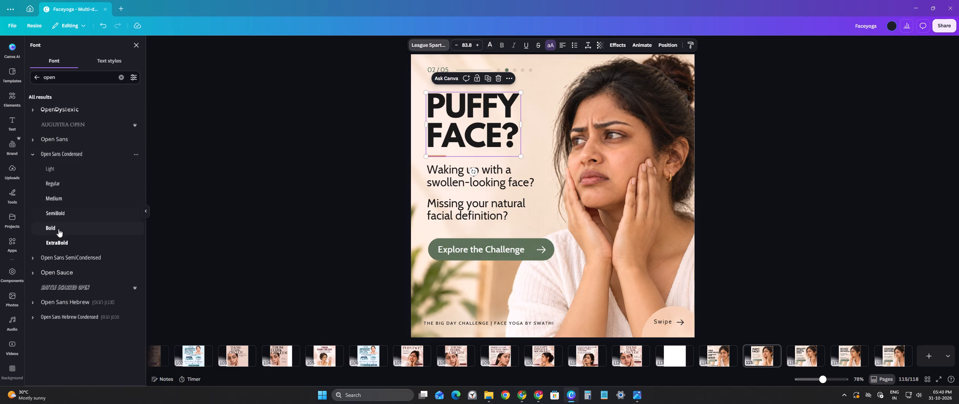
{"action": "left_click", "coordinate": [58, 230]}
{"action": "left_click", "coordinate": [60, 242]}
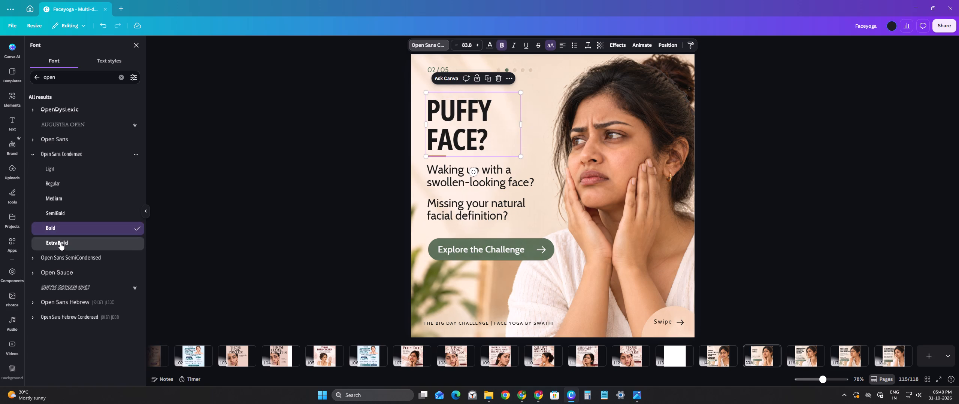
{"action": "left_click", "coordinate": [343, 156]}
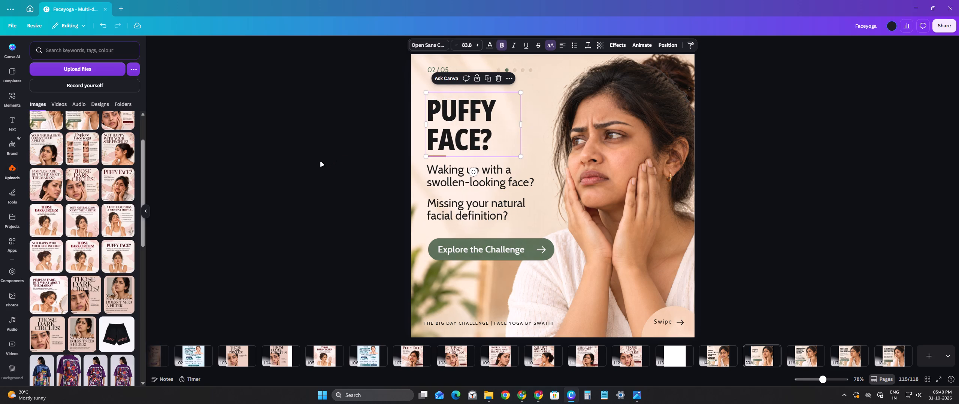
{"action": "left_click", "coordinate": [321, 162]}
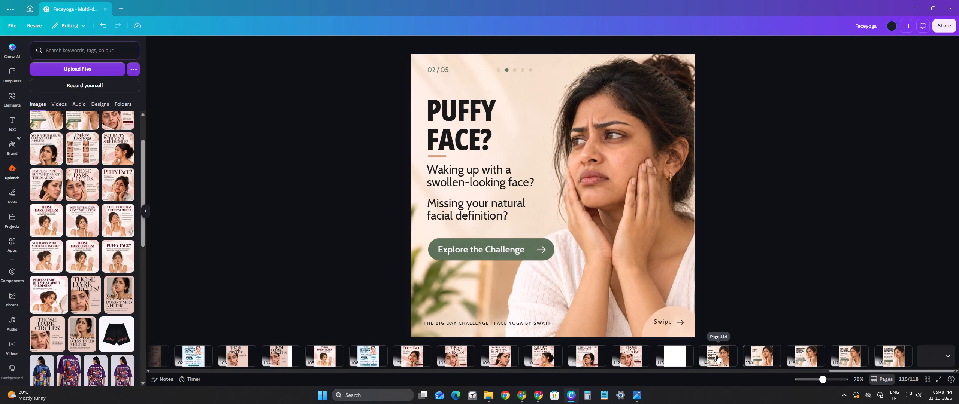
Enlarge the "PUFFY FACE?" heading on page 115 to about size 90.5 and move it slightly up, clear of the orange divider.
{"action": "left_click", "coordinate": [717, 355]}
{"action": "left_click", "coordinate": [759, 356]}
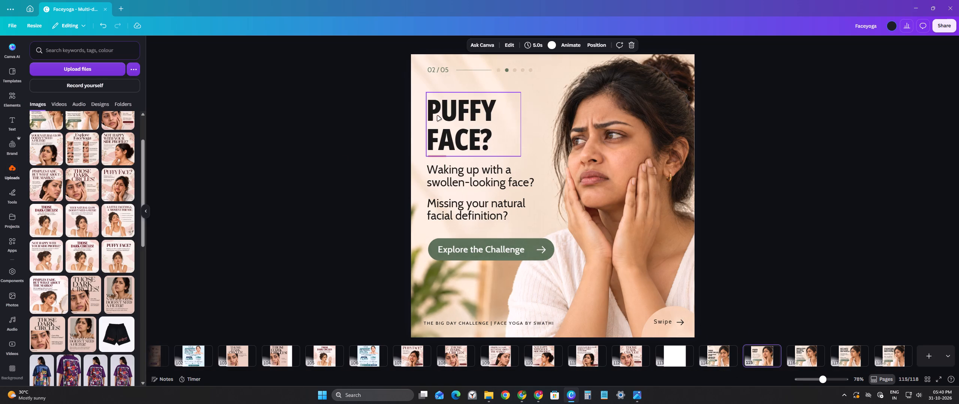
{"action": "left_click", "coordinate": [438, 116]}
{"action": "left_click_drag", "start_coordinate": [523, 156], "coordinate": [529, 159]}
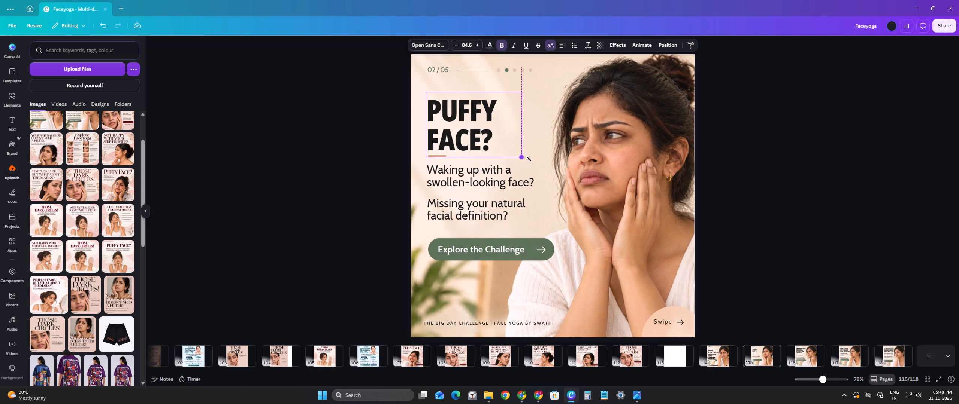
{"action": "left_click_drag", "start_coordinate": [529, 159], "coordinate": [532, 159]}
{"action": "left_click_drag", "start_coordinate": [501, 131], "coordinate": [502, 124]}
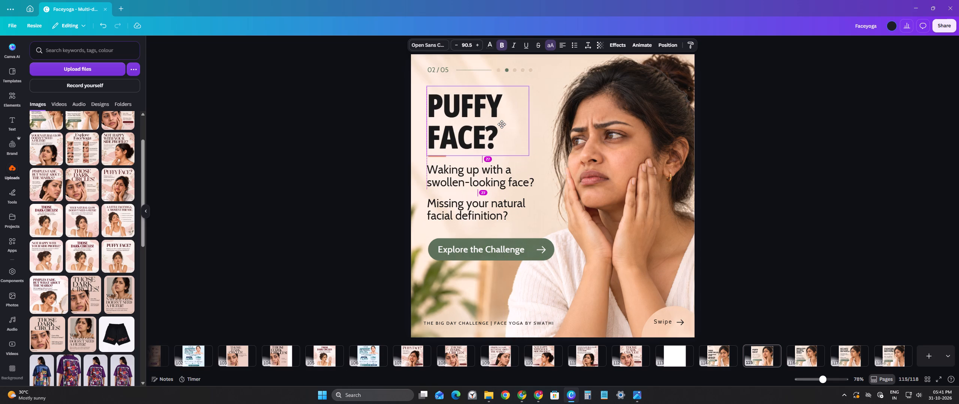
{"action": "left_click", "coordinate": [757, 161]}
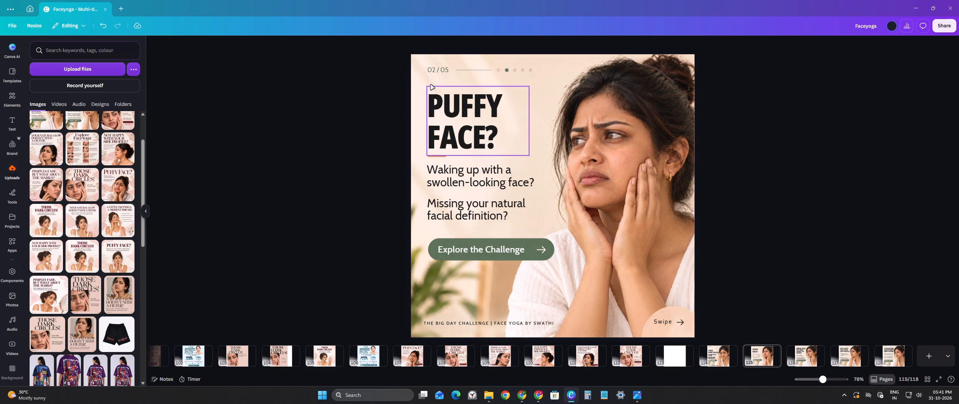
Nudge the heading, divider, body text and "Explore the Challenge" button on page 115 slightly down together.
{"action": "left_click_drag", "start_coordinate": [422, 80], "coordinate": [514, 269]}
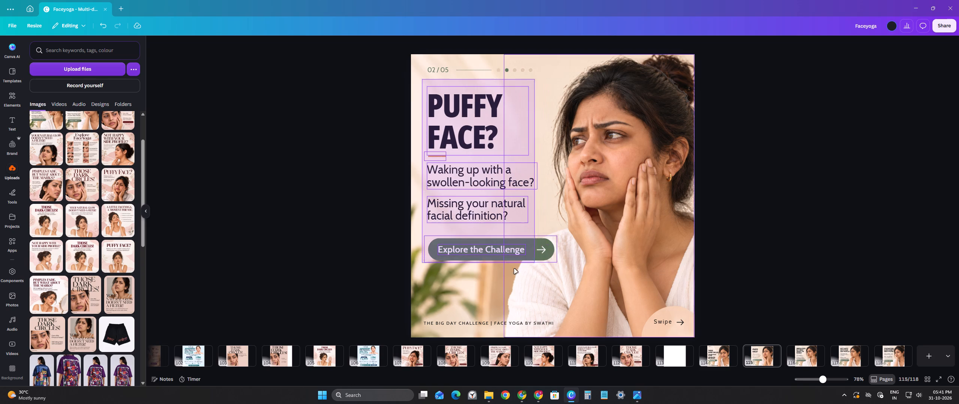
{"action": "left_click_drag", "start_coordinate": [514, 269], "coordinate": [486, 275]}
{"action": "key", "text": "Down"}
{"action": "key", "text": "Down"}
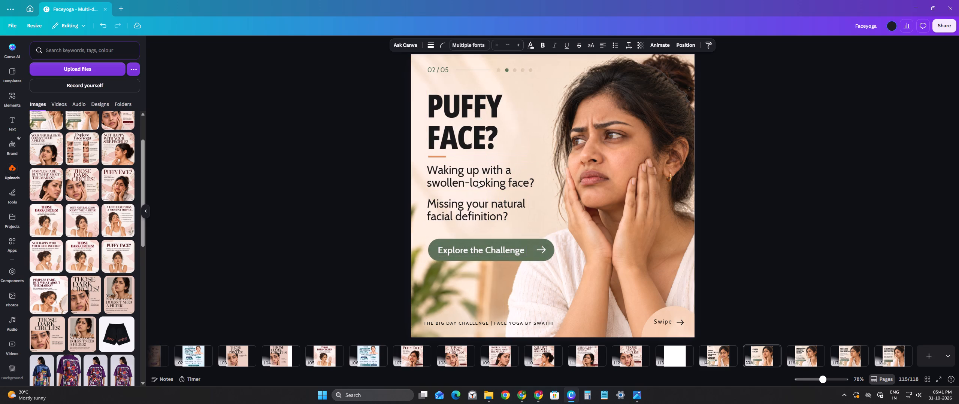
{"action": "key", "text": "Down"}
{"action": "key", "text": "Down"}
{"action": "key", "text": "Down"}
{"action": "key", "text": "Down"}
{"action": "key", "text": "Down"}
{"action": "key", "text": "Down"}
{"action": "key", "text": "Down"}
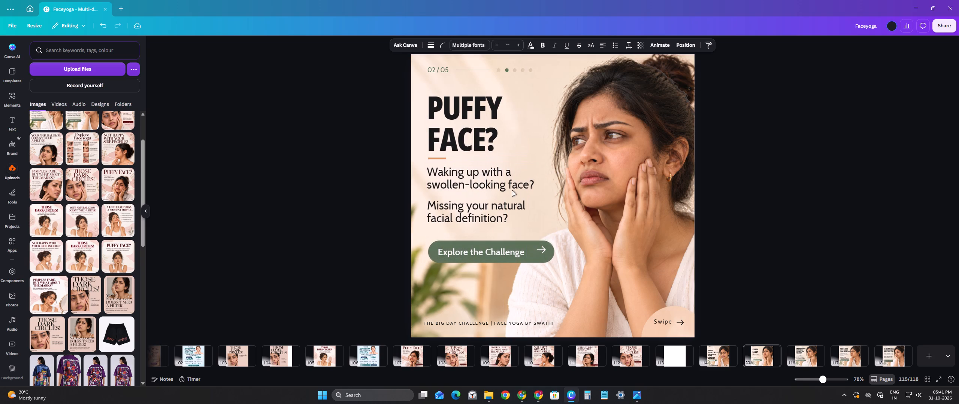
{"action": "left_click", "coordinate": [826, 189]}
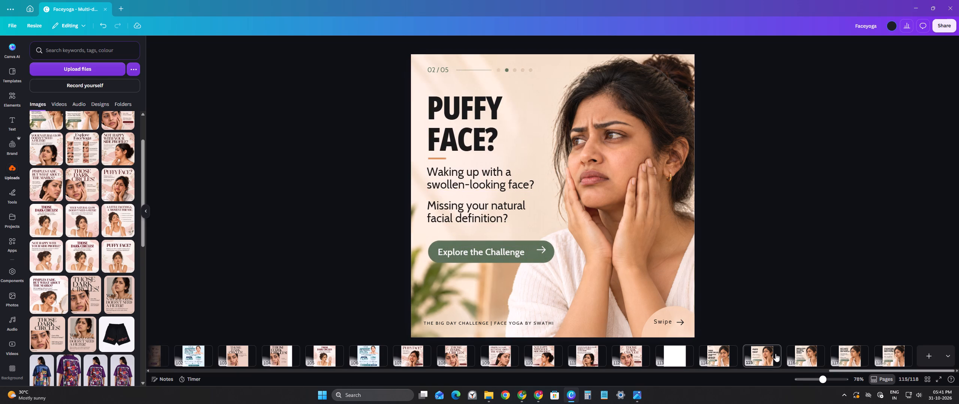
Review the slides on pages 114 to 118, comparing the two edited slides with the remaining ones.
{"action": "left_click", "coordinate": [805, 362]}
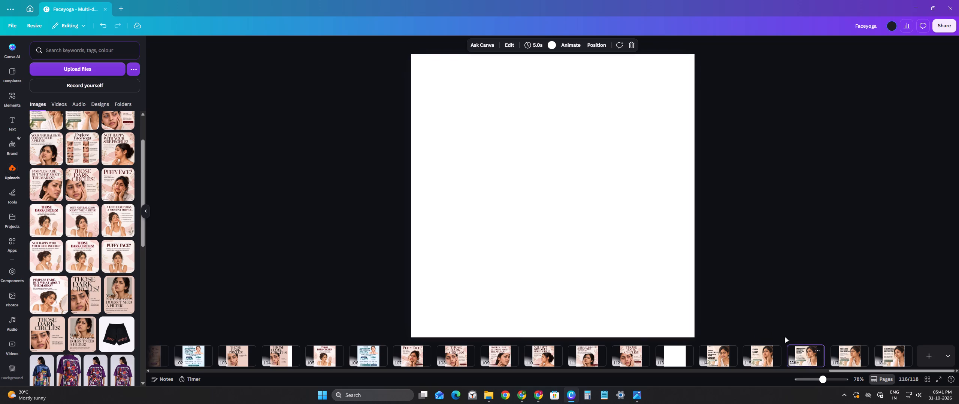
{"action": "left_click", "coordinate": [466, 141]}
{"action": "left_click", "coordinate": [420, 46]}
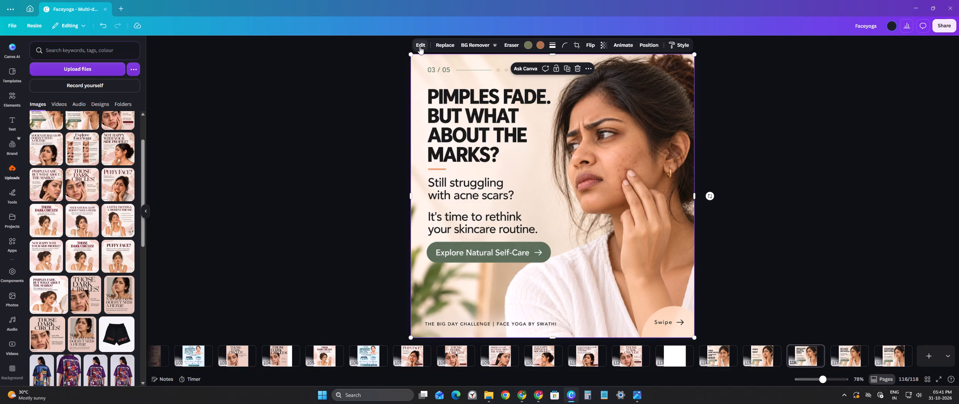
{"action": "left_click", "coordinate": [851, 355]}
{"action": "left_click", "coordinate": [895, 361]}
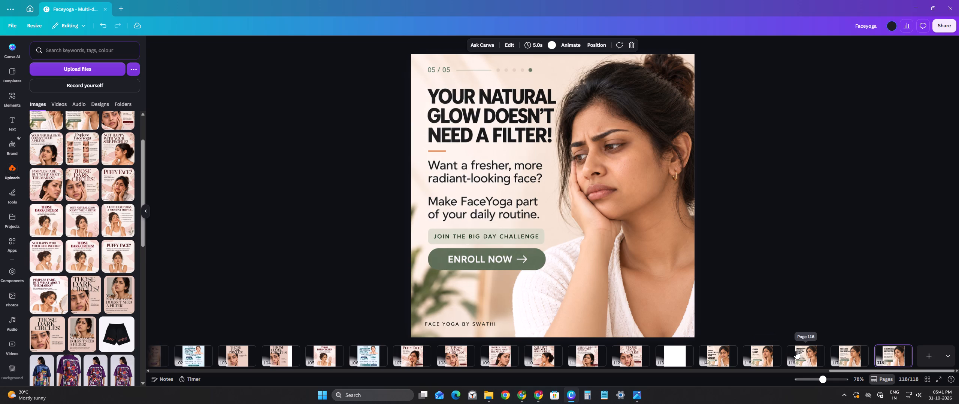
{"action": "left_click", "coordinate": [796, 351]}
{"action": "left_click", "coordinate": [868, 356]}
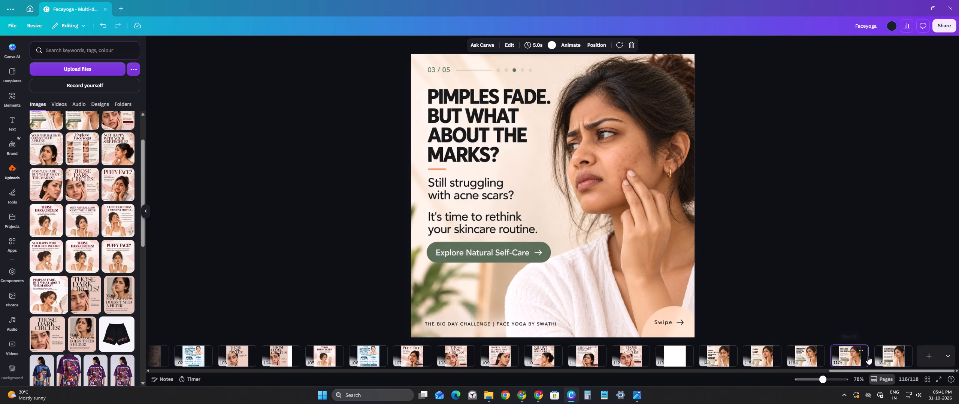
{"action": "left_click", "coordinate": [907, 360]}
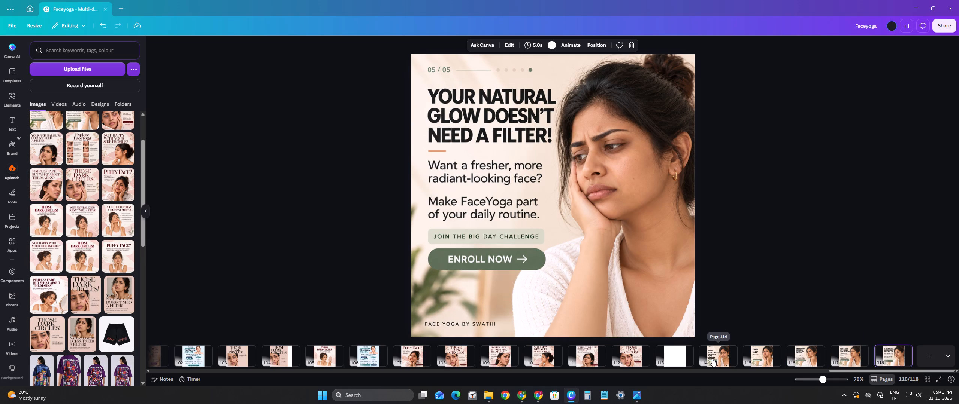
{"action": "left_click", "coordinate": [712, 358]}
{"action": "left_click", "coordinate": [759, 353]}
{"action": "left_click", "coordinate": [815, 355]}
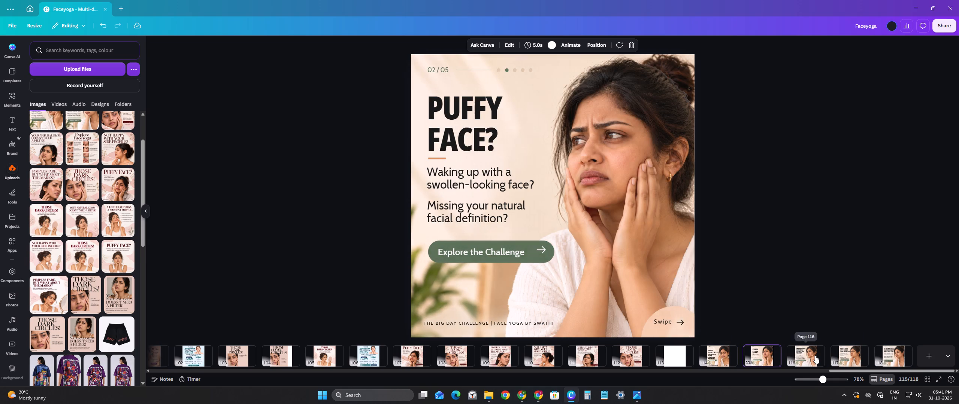
{"action": "left_click", "coordinate": [700, 347]}
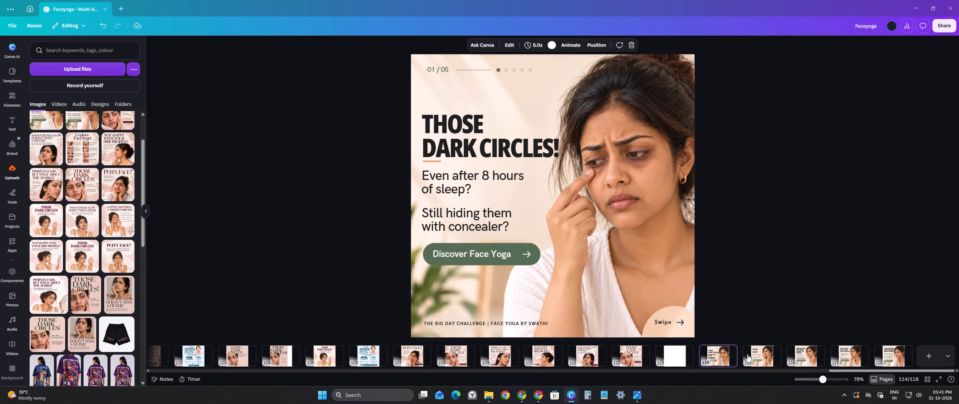
{"action": "left_click", "coordinate": [800, 352]}
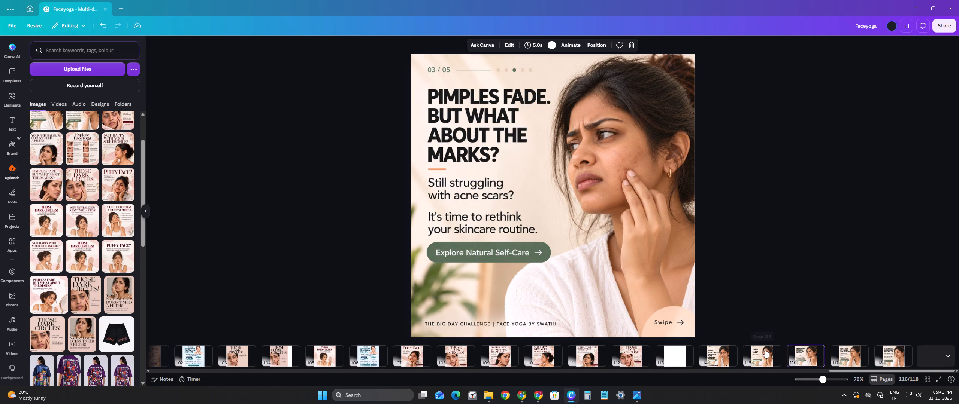
Move the blank page 113 to directly after the edited "PUFFY FACE?" slide.
{"action": "left_click_drag", "start_coordinate": [675, 352], "coordinate": [772, 355]}
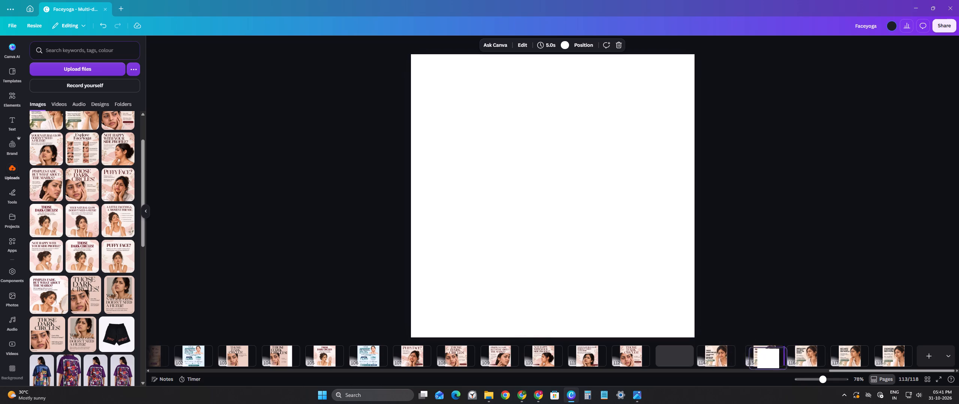
{"action": "left_click_drag", "start_coordinate": [772, 355], "coordinate": [775, 356]}
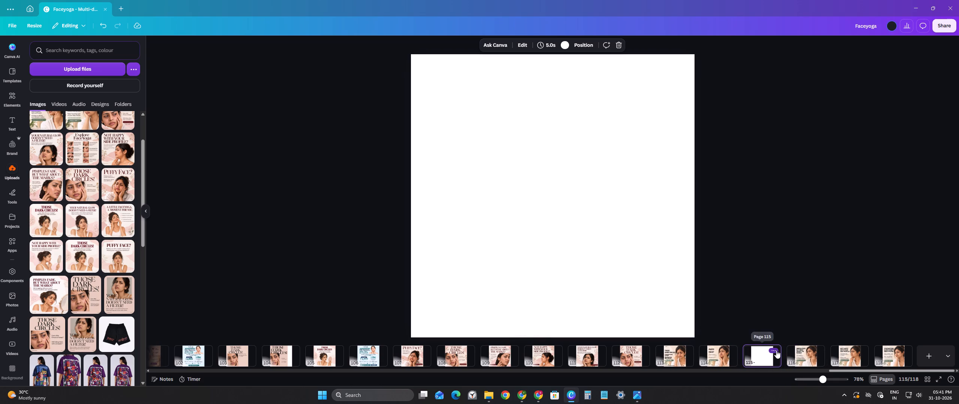
Duplicate the blank page and fill the copy with the uploaded original "THOSE DARK CIRCLES!" 01/05 slide image.
{"action": "left_click", "coordinate": [776, 350]}
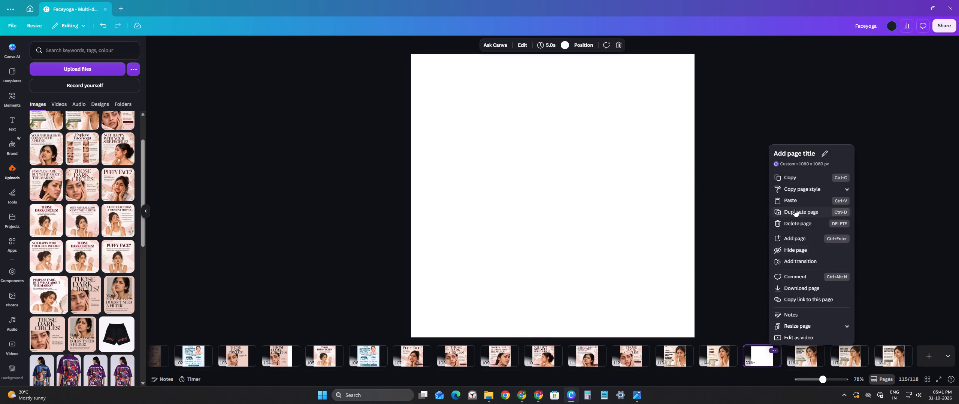
{"action": "left_click", "coordinate": [790, 212]}
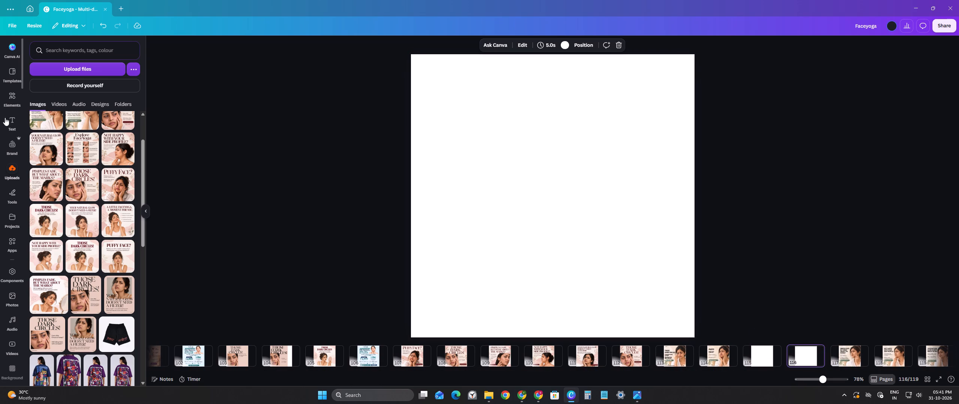
{"action": "scroll", "coordinate": [42, 144], "scroll_direction": "up", "scroll_amount": 6}
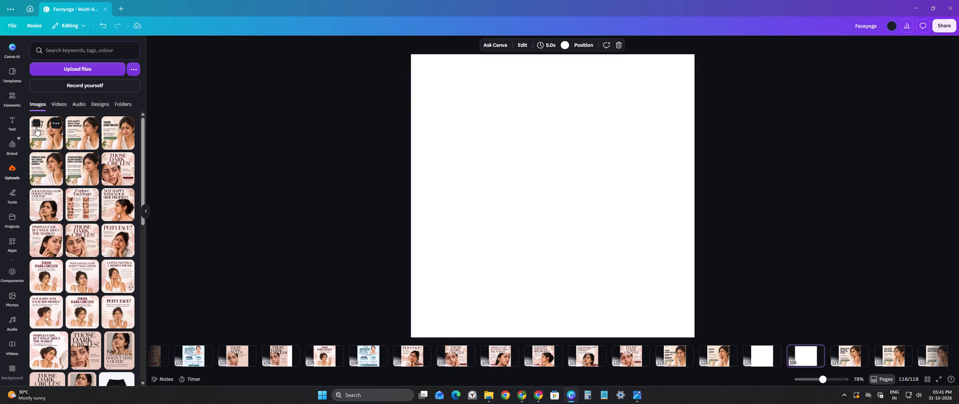
{"action": "left_click_drag", "start_coordinate": [117, 137], "coordinate": [769, 372]}
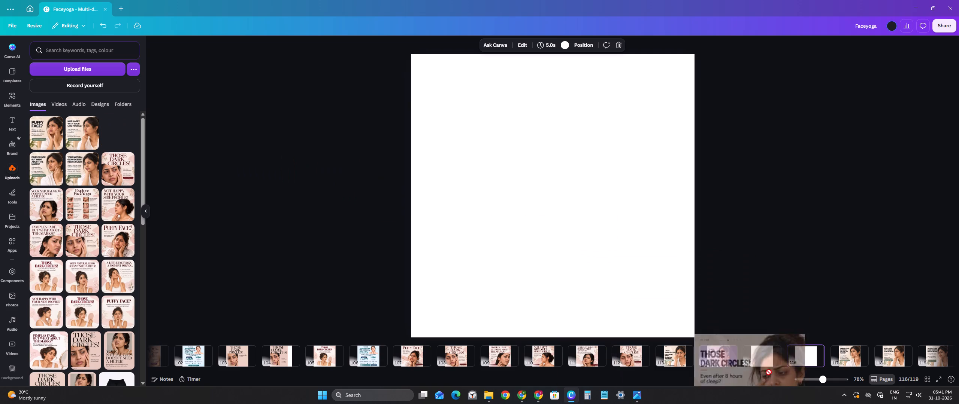
{"action": "left_click_drag", "start_coordinate": [769, 372], "coordinate": [433, 84]}
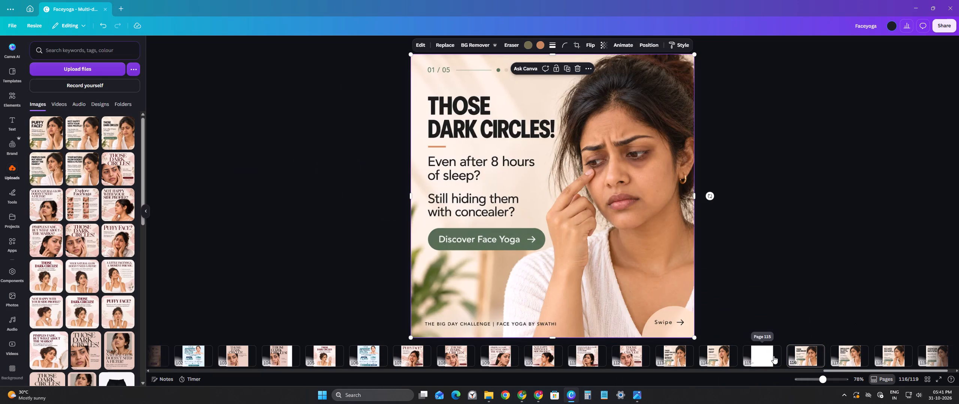
Duplicate the original "THOSE DARK CIRCLES!" page and replace the copy's image with the uploaded original "PUFFY FACE?" 02/05 slide.
{"action": "left_click", "coordinate": [817, 350]}
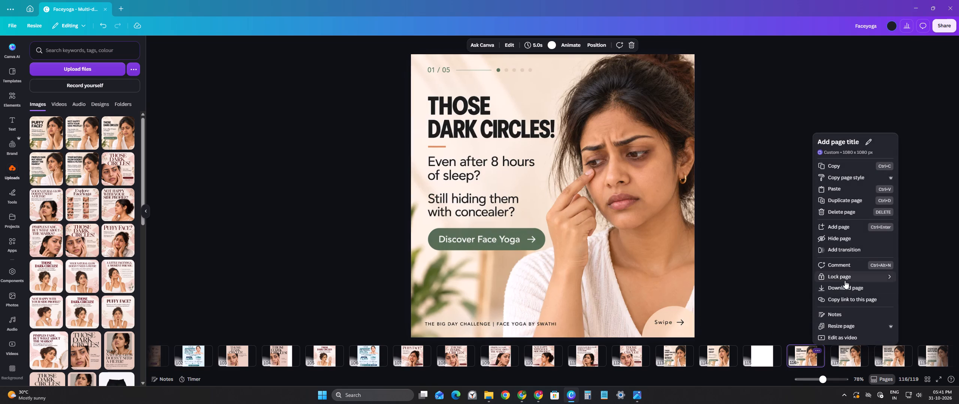
{"action": "left_click", "coordinate": [845, 204]}
{"action": "left_click", "coordinate": [565, 178]}
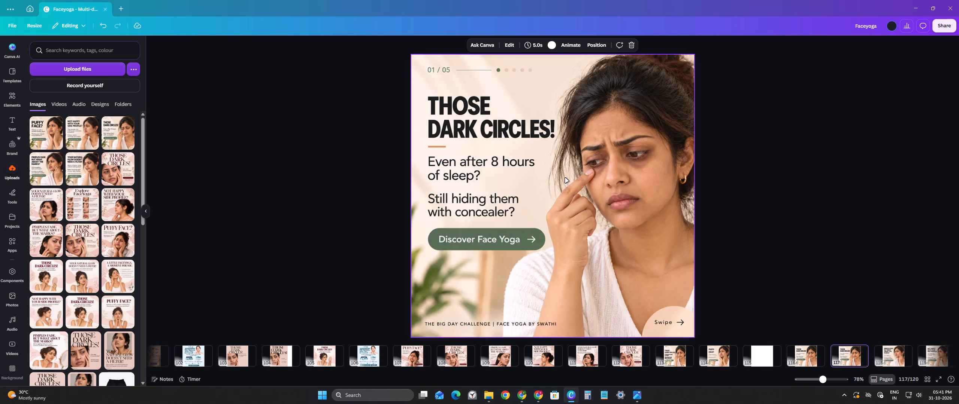
{"action": "key", "text": "Delete"}
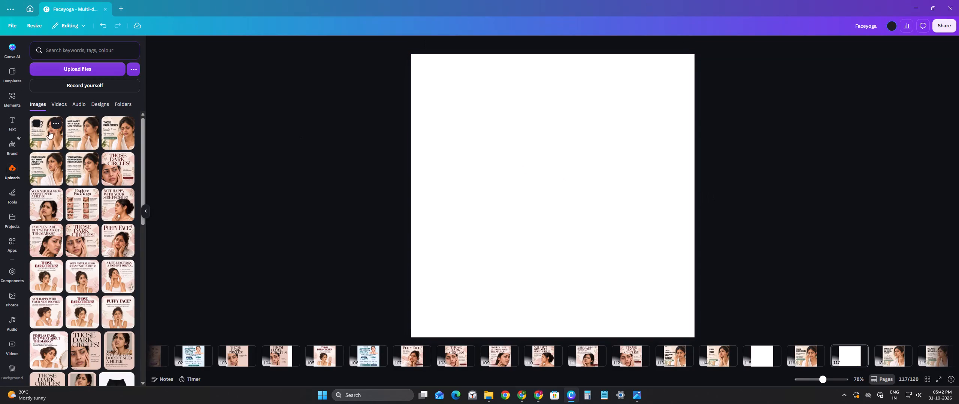
{"action": "left_click_drag", "start_coordinate": [48, 132], "coordinate": [459, 76]}
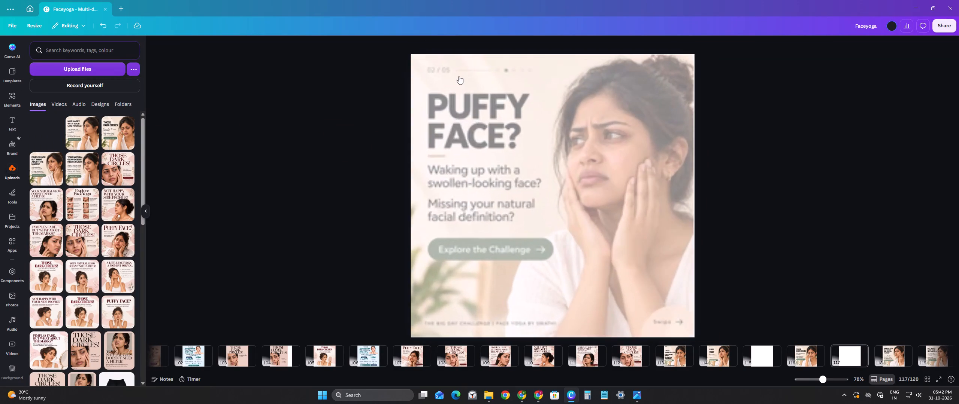
Page through the five original slides on pages 116 to 120 to check their order and compare their layouts.
{"action": "left_click", "coordinate": [801, 353]}
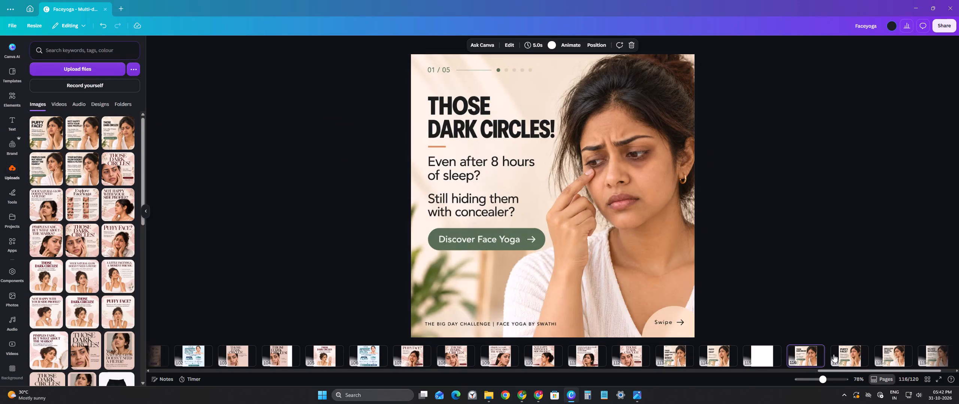
{"action": "left_click", "coordinate": [848, 354]}
{"action": "left_click", "coordinate": [882, 358]}
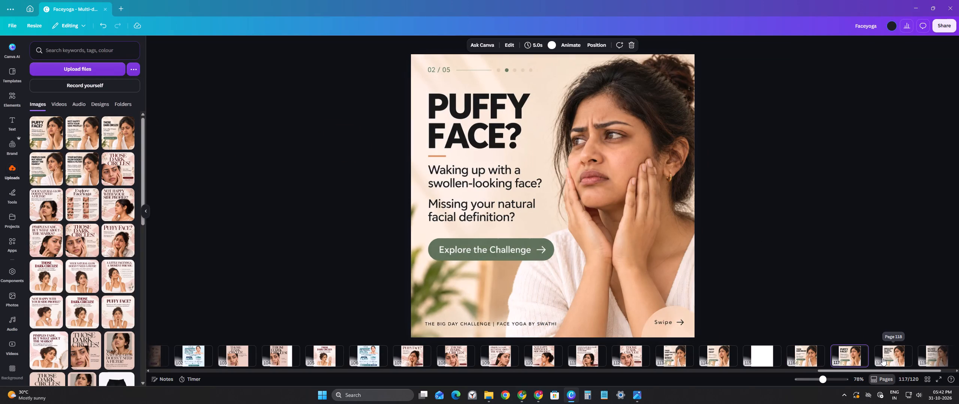
{"action": "scroll", "coordinate": [918, 361], "scroll_direction": "down", "scroll_amount": 2}
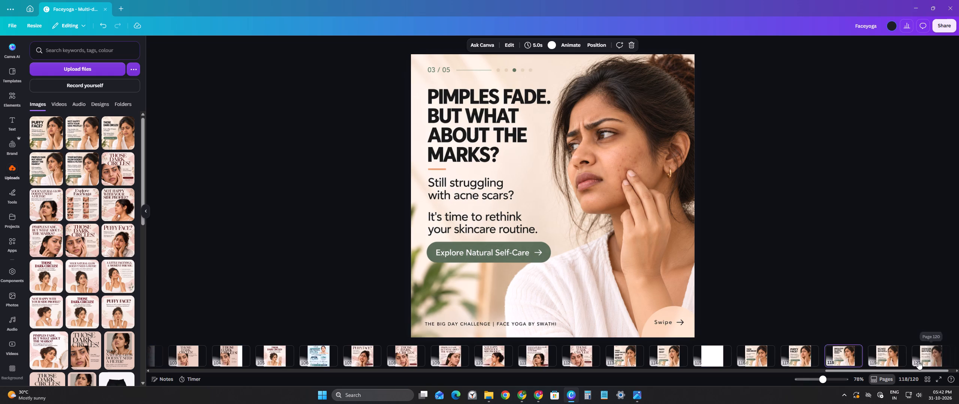
{"action": "left_click", "coordinate": [855, 361]}
{"action": "left_click", "coordinate": [889, 355]}
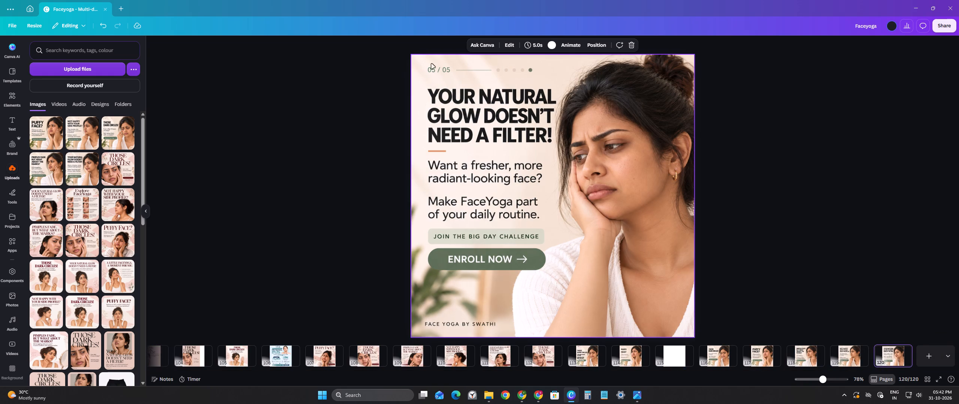
{"action": "left_click", "coordinate": [724, 352]}
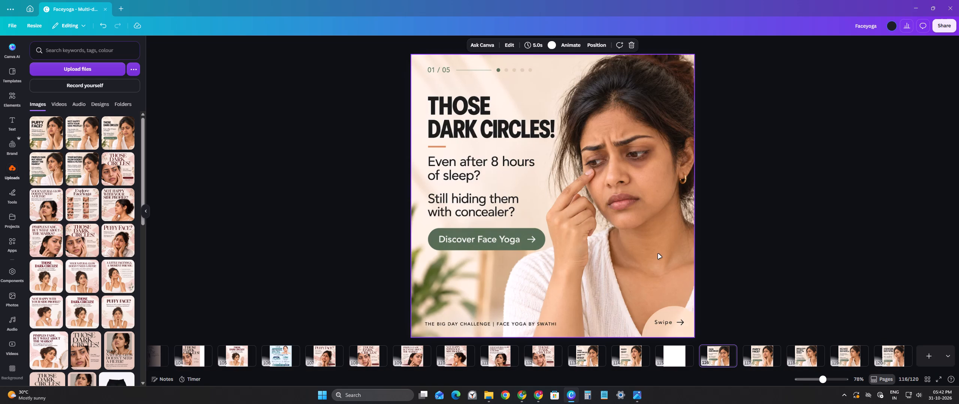
{"action": "key", "text": "Right"}
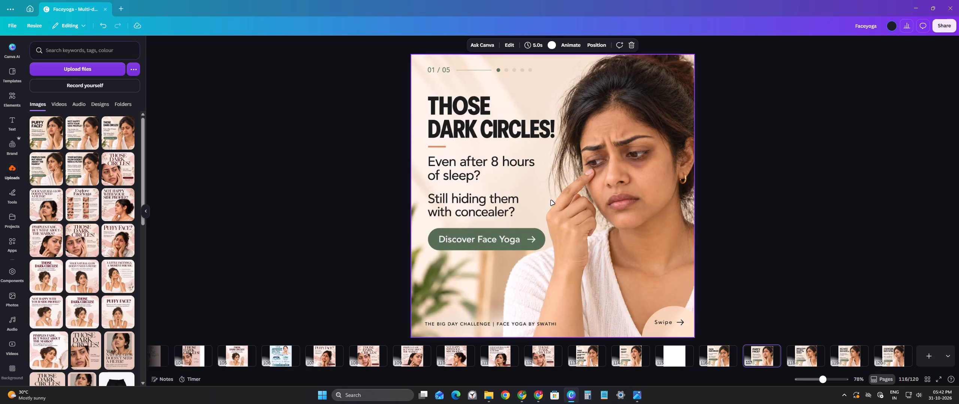
{"action": "key", "text": "Right"}
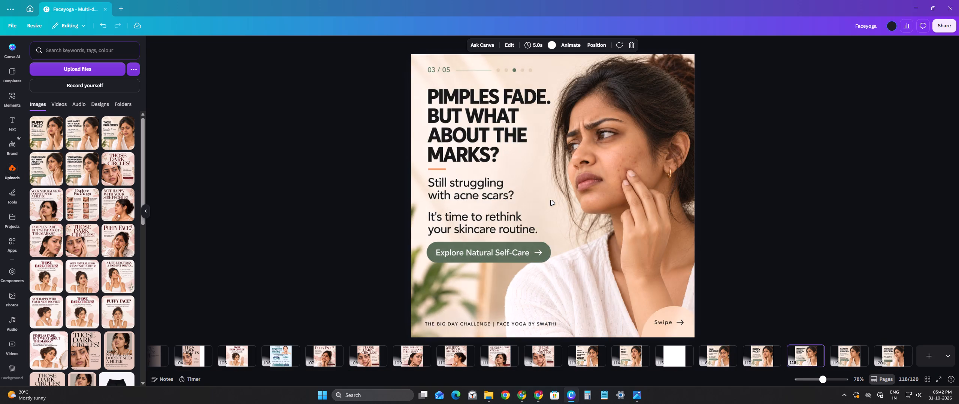
{"action": "key", "text": "Left"}
{"action": "key", "text": "Left"}
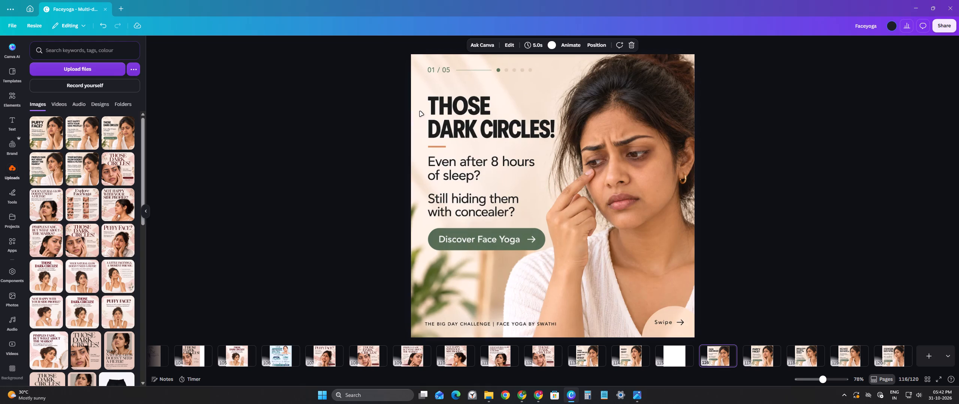
Close the photo viewer showing the dark circles image and return to the Faceyoga design in Canva.
{"action": "left_click", "coordinate": [916, 0]}
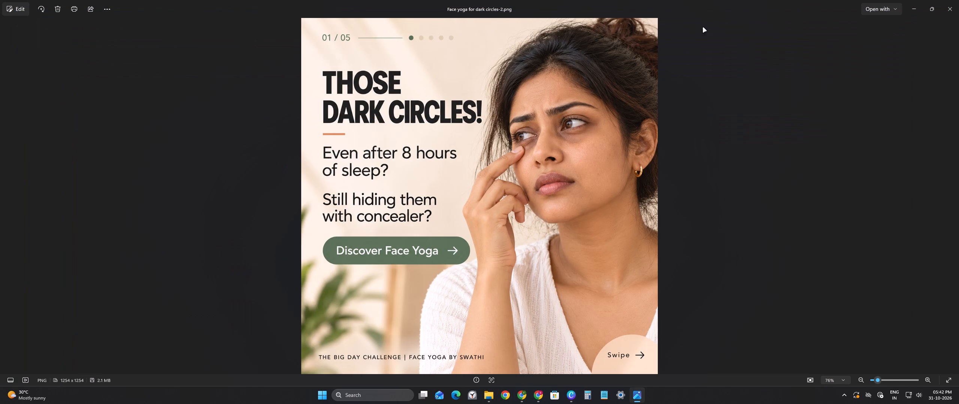
{"action": "left_click", "coordinate": [950, 0]}
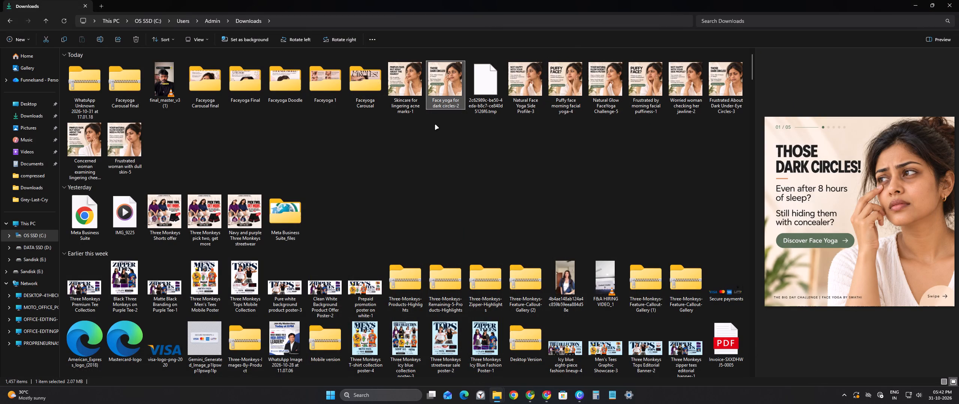
{"action": "key", "text": "alt+Tab"}
Page back and forth through the original slides on pages 116 to 120, comparing their headings and text positions.
{"action": "key", "text": "Right"}
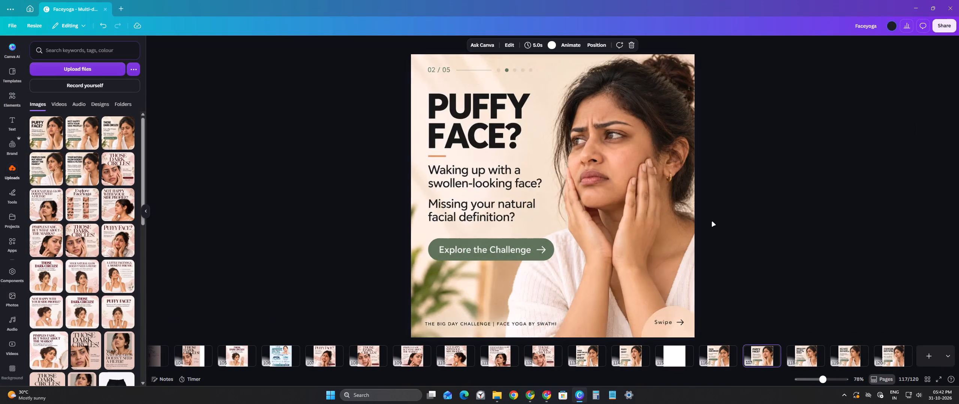
{"action": "key", "text": "Right"}
{"action": "key", "text": "Right"}
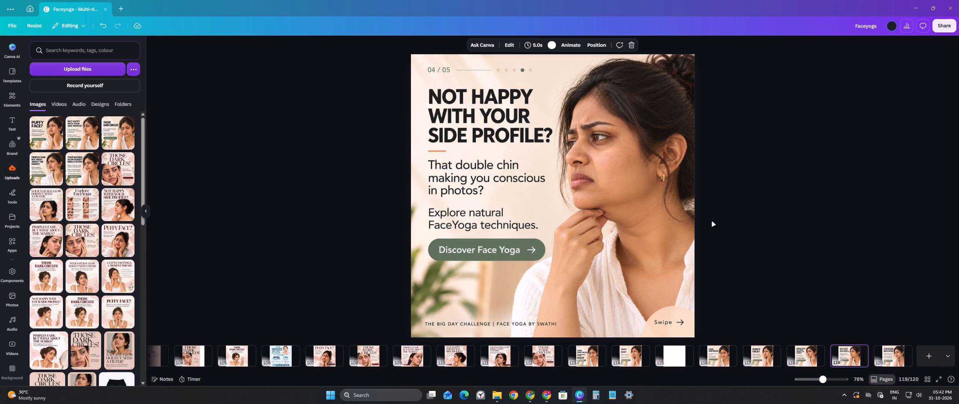
{"action": "key", "text": "Left"}
{"action": "key", "text": "Left"}
{"action": "key", "text": "Left"}
{"action": "key", "text": "Right"}
{"action": "key", "text": "Down"}
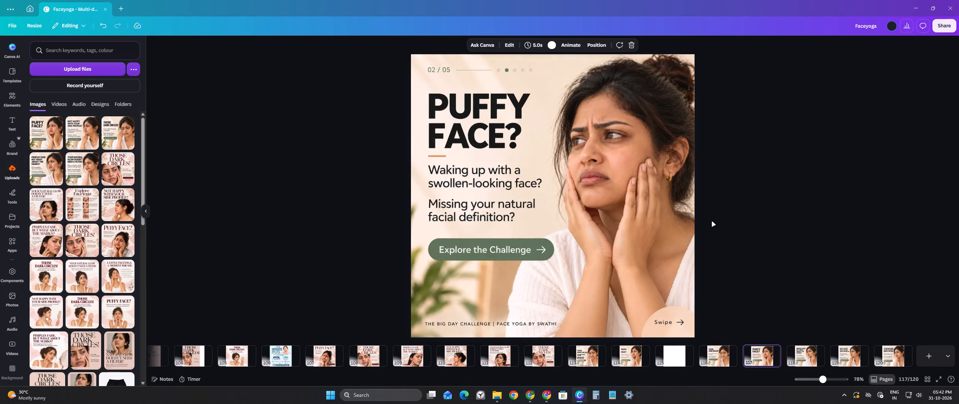
{"action": "key", "text": "Right"}
{"action": "key", "text": "Right"}
{"action": "key", "text": "Right"}
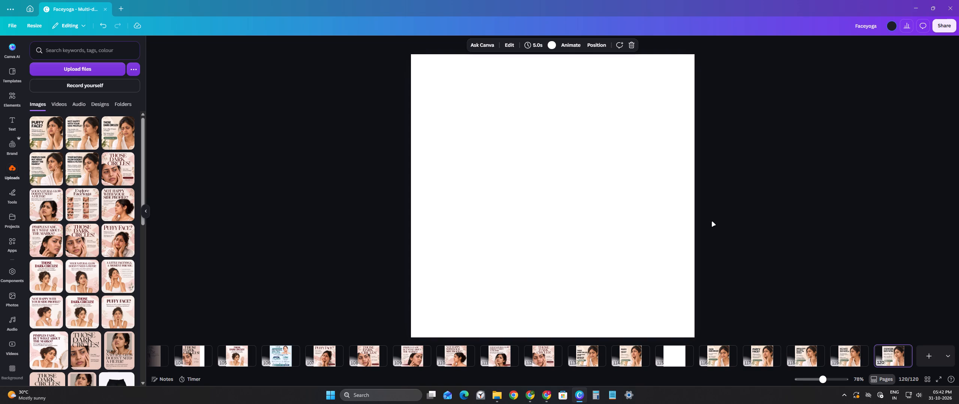
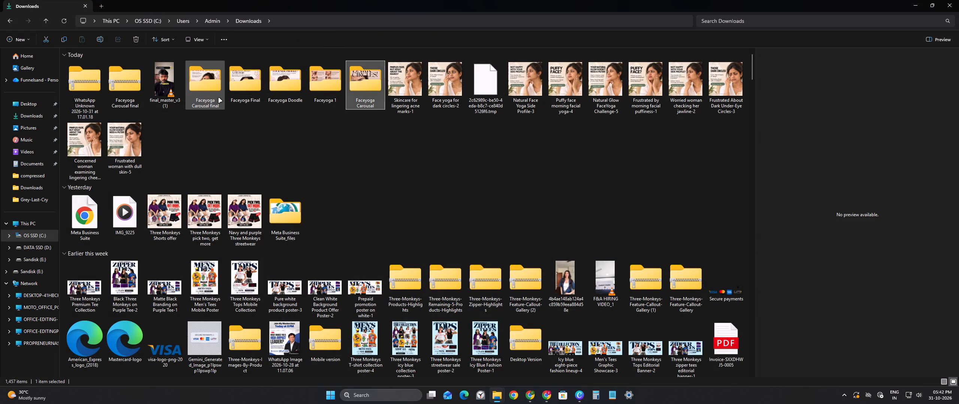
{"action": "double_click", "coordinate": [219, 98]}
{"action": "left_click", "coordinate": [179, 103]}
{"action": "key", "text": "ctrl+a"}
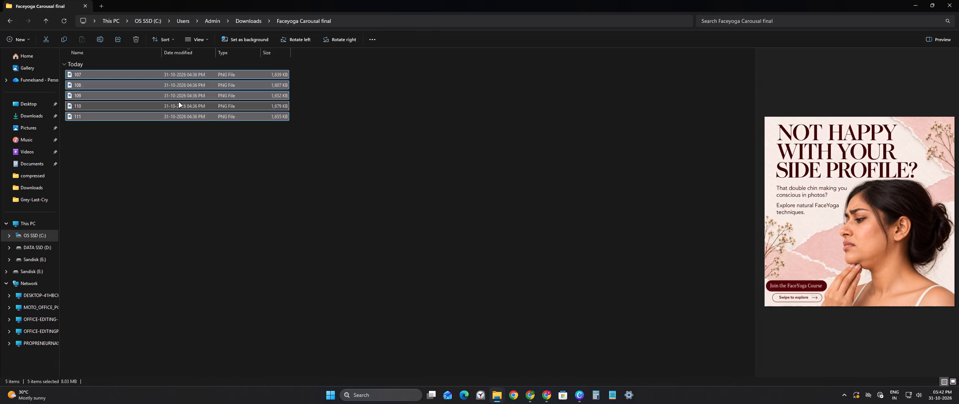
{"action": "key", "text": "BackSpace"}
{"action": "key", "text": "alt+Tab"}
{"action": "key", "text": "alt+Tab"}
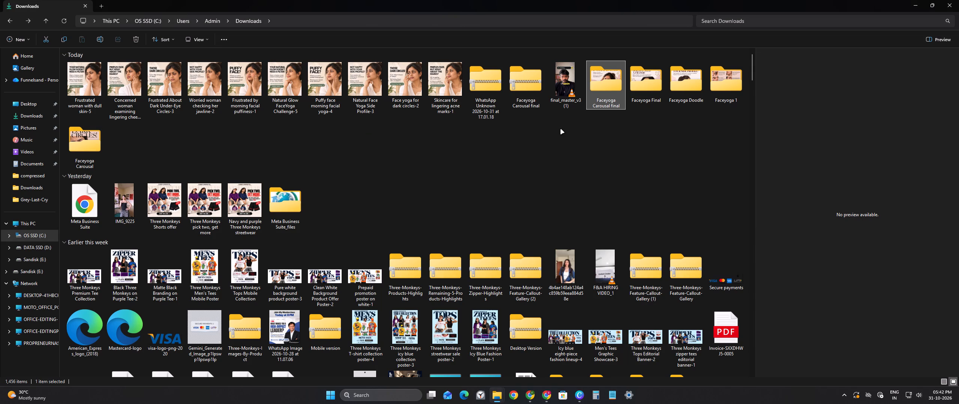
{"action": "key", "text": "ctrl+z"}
Delete the five old PNG slides, 107 to 111, from the "Faceyoga Carousal final" folder in Downloads.
{"action": "double_click", "coordinate": [609, 81]}
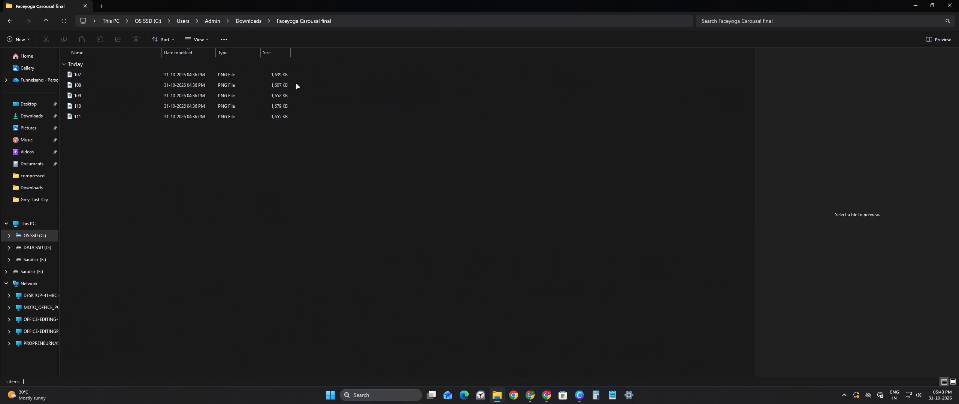
{"action": "left_click", "coordinate": [275, 87]}
{"action": "key", "text": "ctrl+a"}
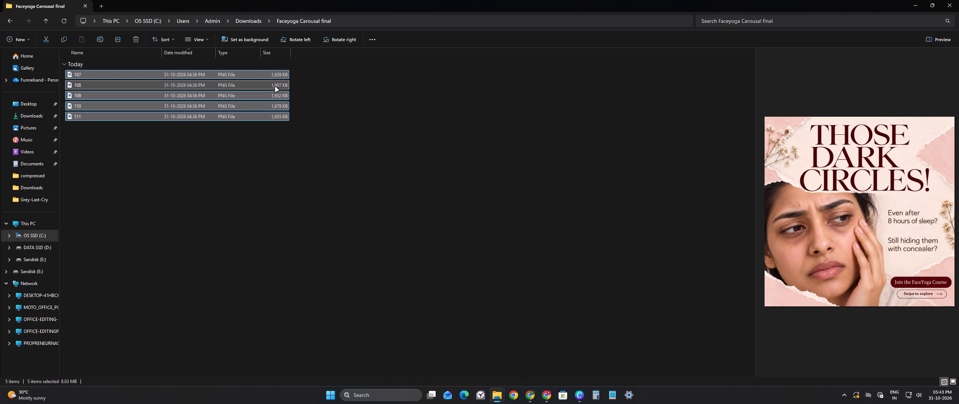
{"action": "key", "text": "Delete"}
Move the five slide images from "Frustrated woman with dull skin-5" through "Frustrated by morning facial puffiness-1" in Downloads into the "Faceyoga Carousal final" folder.
{"action": "left_click", "coordinate": [248, 22]}
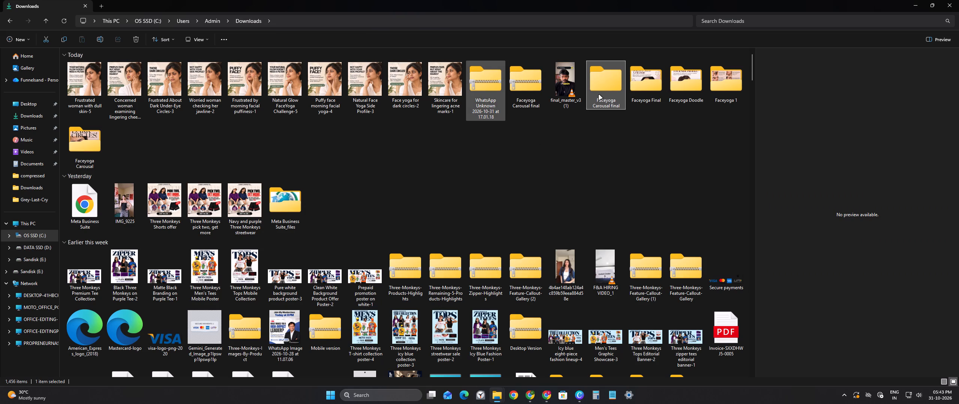
{"action": "left_click", "coordinate": [243, 100]}
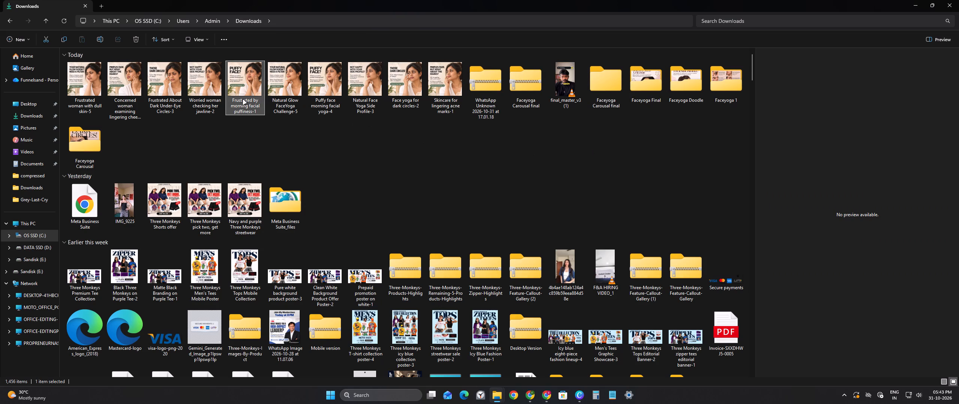
{"action": "left_click_drag", "start_coordinate": [252, 124], "coordinate": [90, 83]}
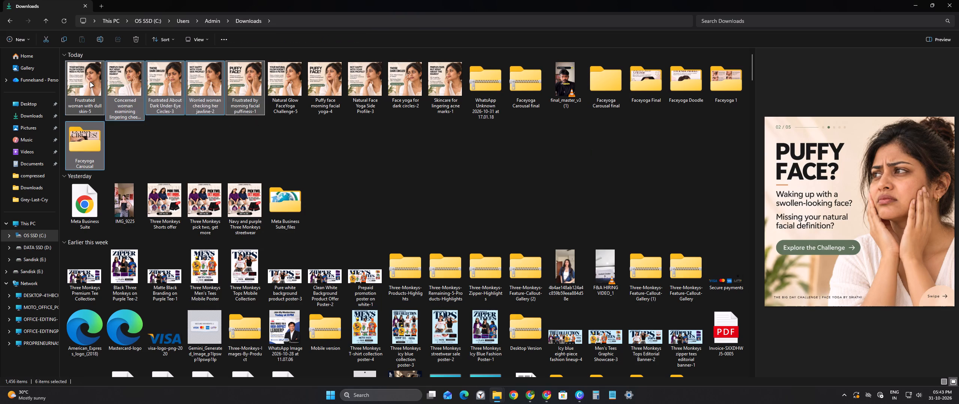
{"action": "left_click", "coordinate": [121, 124]}
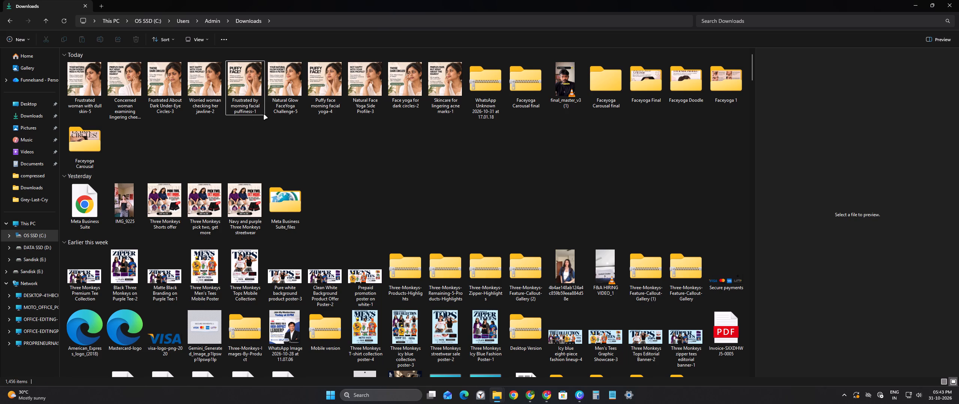
{"action": "left_click_drag", "start_coordinate": [266, 117], "coordinate": [161, 83]}
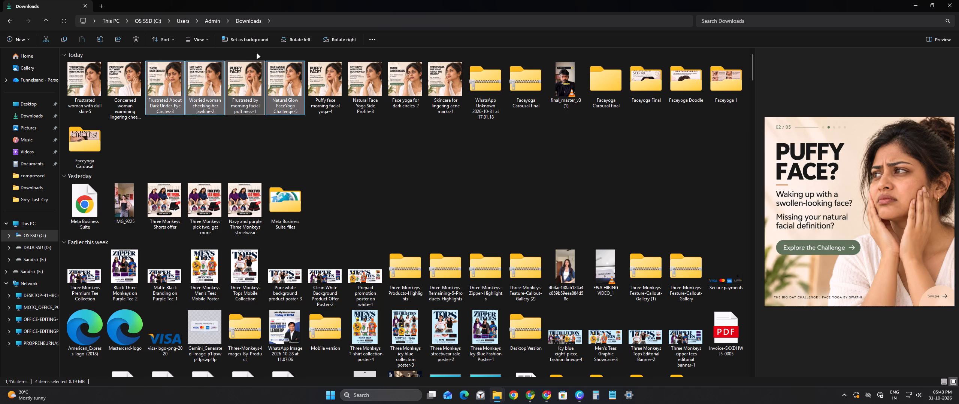
{"action": "left_click", "coordinate": [213, 141]}
{"action": "left_click", "coordinate": [256, 90]}
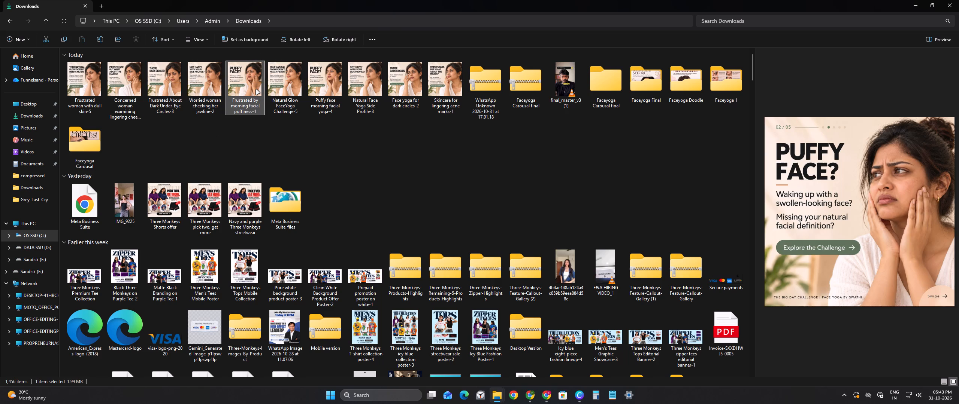
{"action": "key", "text": "shift+Left"}
{"action": "key", "text": "shift+Left"}
{"action": "key", "text": "shift+Left"}
{"action": "key", "text": "shift+Left"}
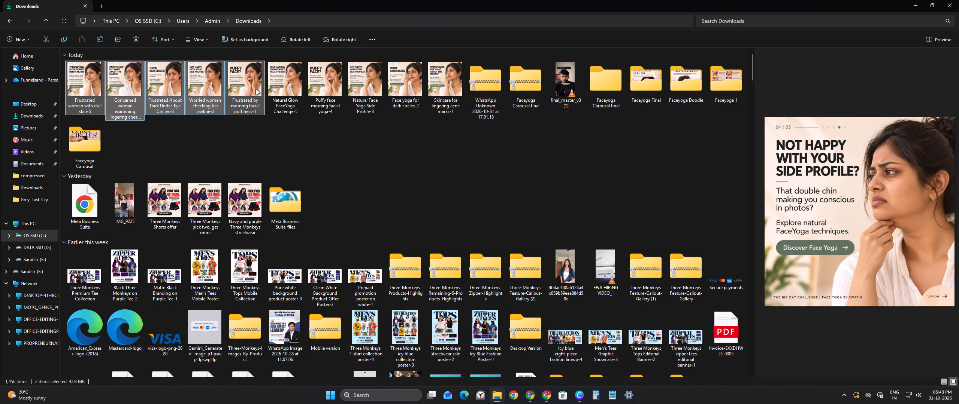
{"action": "left_click_drag", "start_coordinate": [169, 91], "coordinate": [624, 212]}
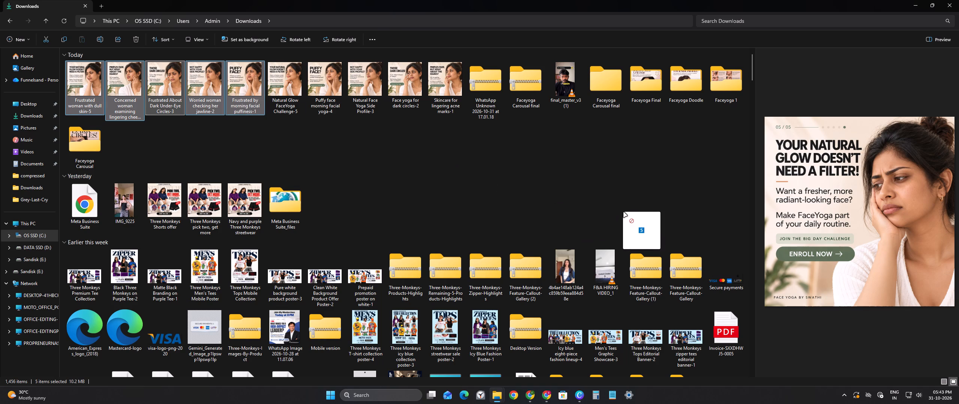
{"action": "left_click_drag", "start_coordinate": [624, 212], "coordinate": [599, 102]}
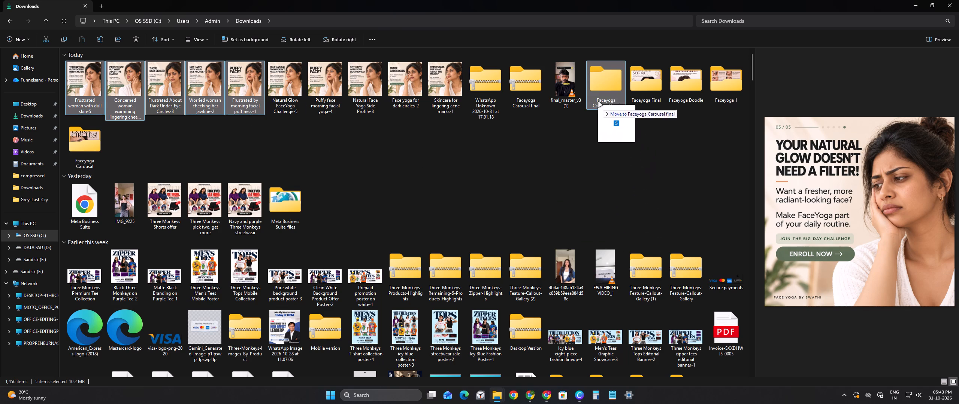
{"action": "left_click_drag", "start_coordinate": [599, 102], "coordinate": [601, 86]}
Open the "Faceyoga Carousal final" folder and select all five slide images in it.
{"action": "double_click", "coordinate": [418, 97]}
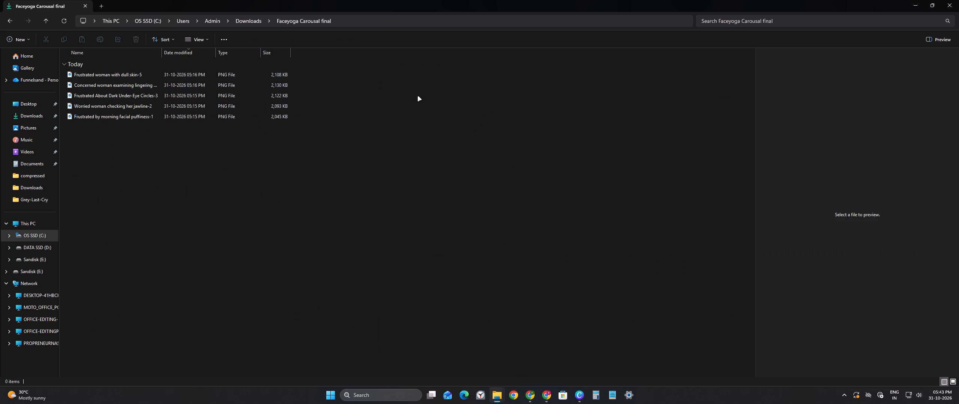
{"action": "left_click_drag", "start_coordinate": [174, 142], "coordinate": [152, 75]}
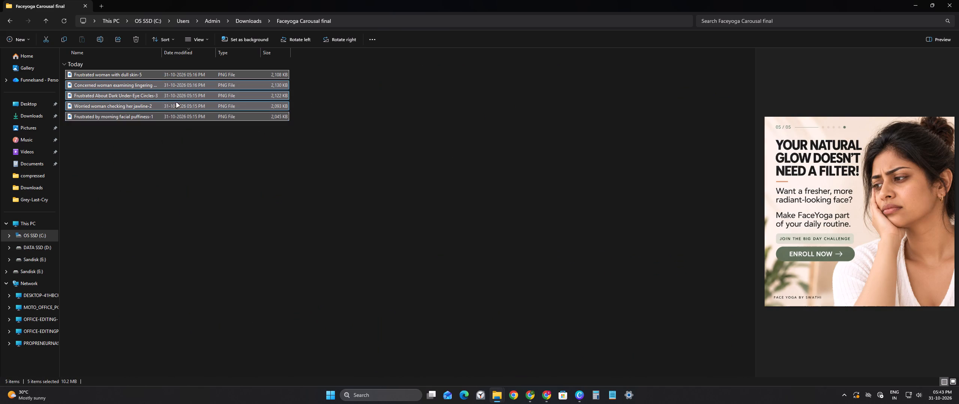
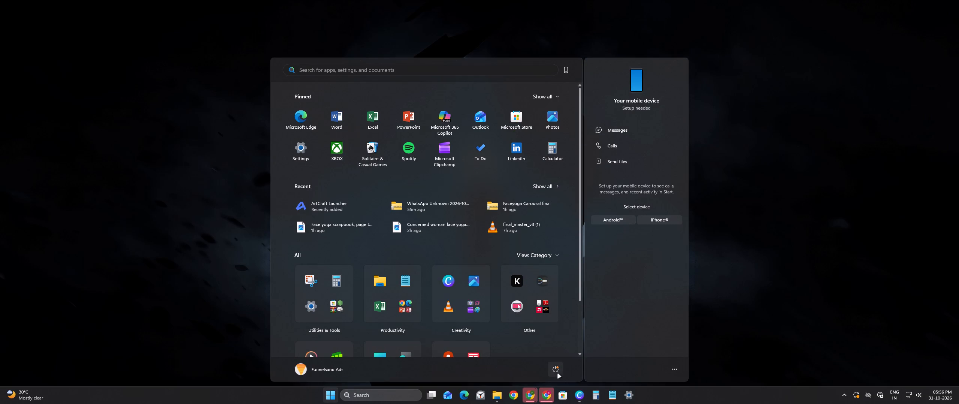
Shut down the computer without installing the pending update.
{"action": "left_click", "coordinate": [551, 329]}
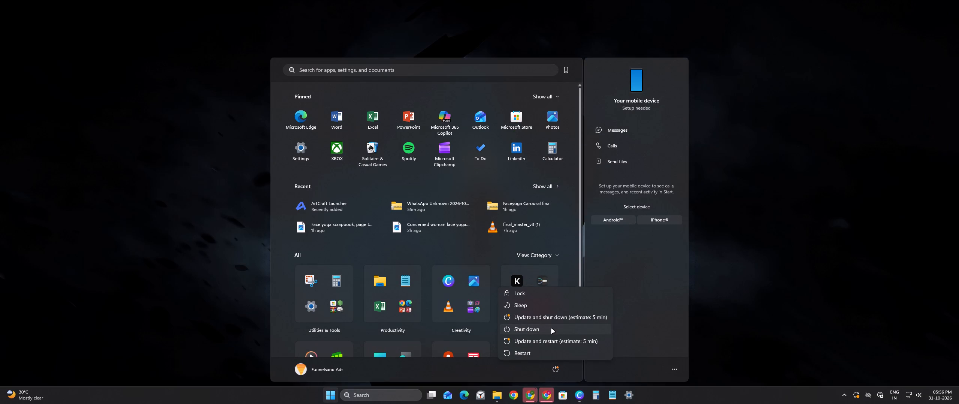